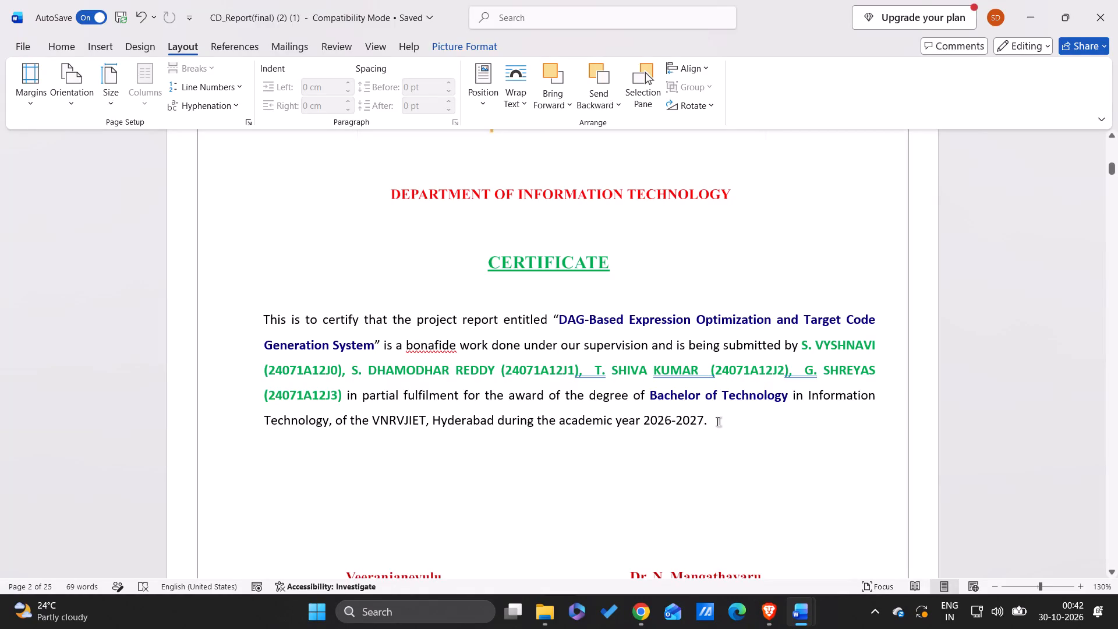
Examine the student details on the report's cover, certificate and declaration pages.
scroll(681, 376, "up", 1)
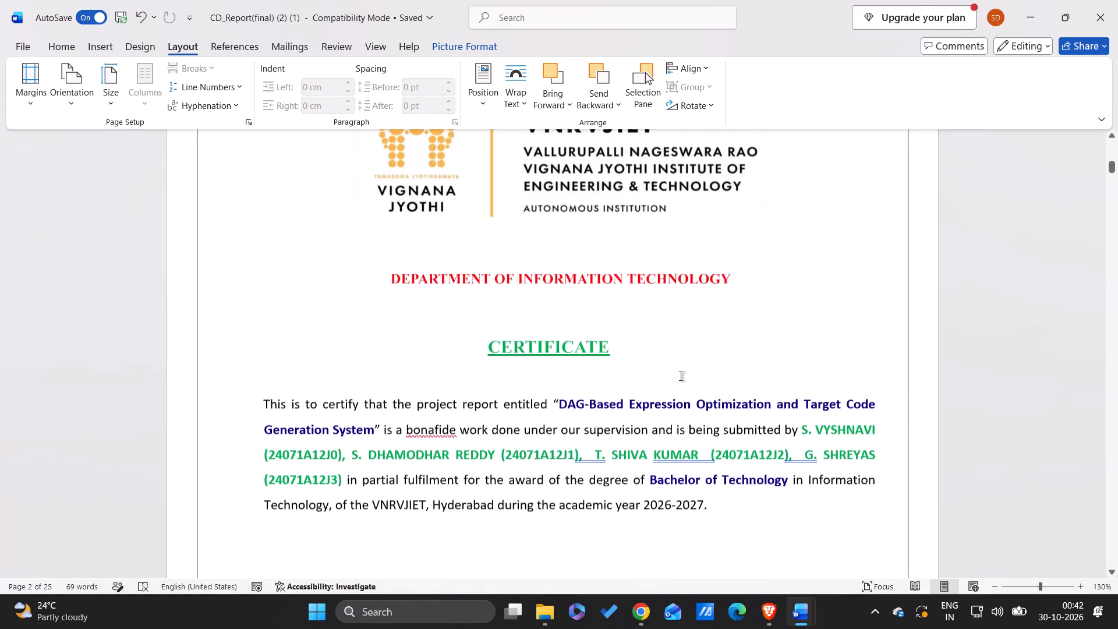
scroll(681, 376, "up", 2)
scroll(681, 376, "down", 3, "ctrl")
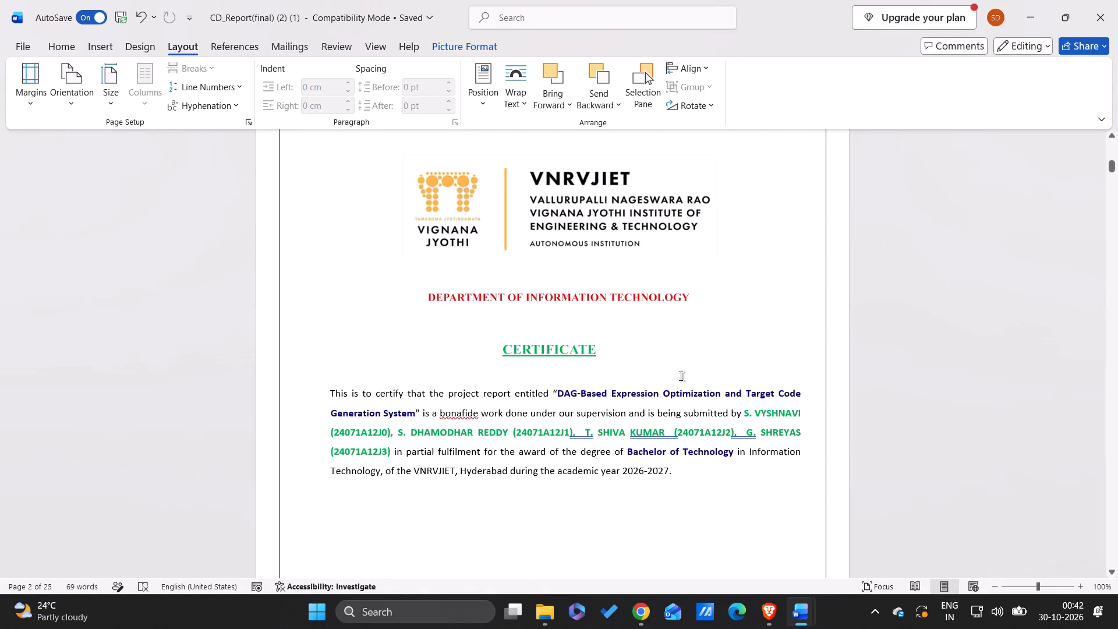
scroll(681, 376, "down", 4, "ctrl")
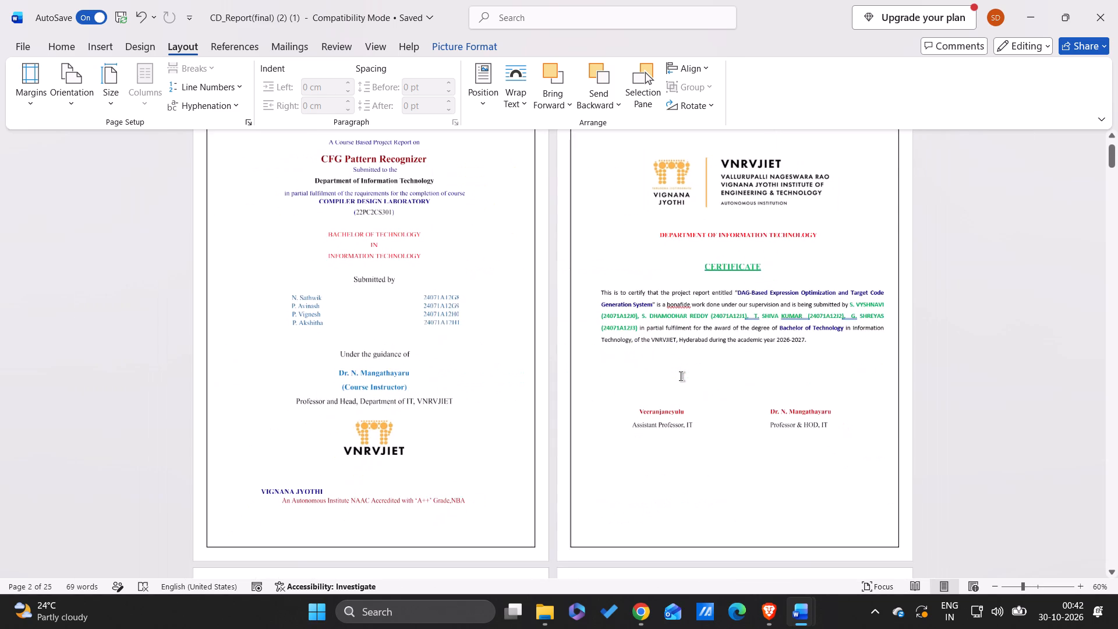
scroll(681, 376, "up", 1)
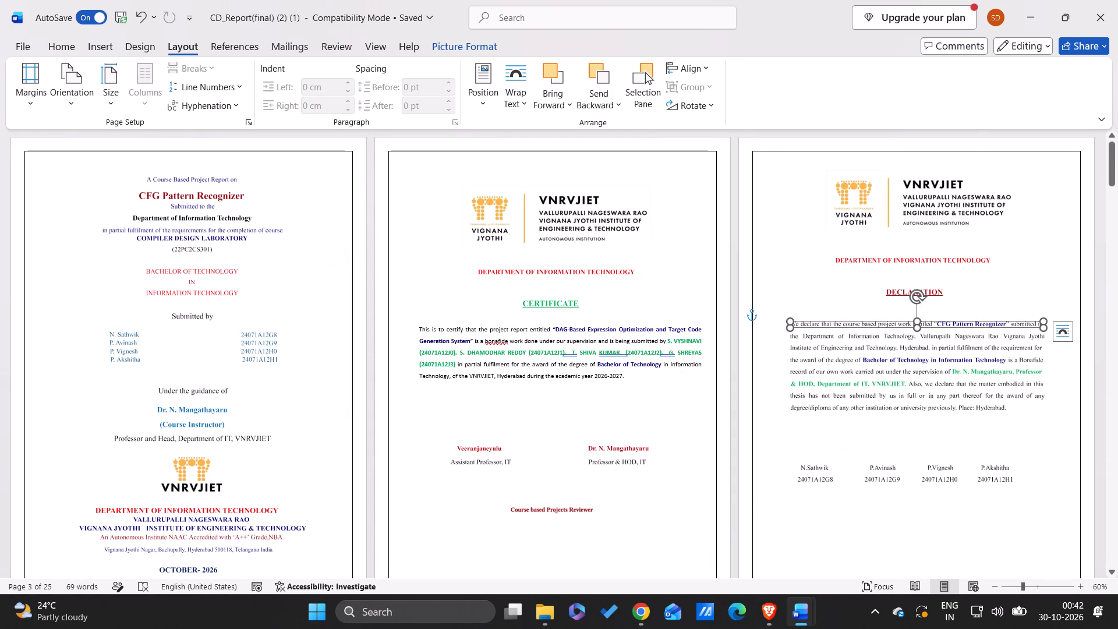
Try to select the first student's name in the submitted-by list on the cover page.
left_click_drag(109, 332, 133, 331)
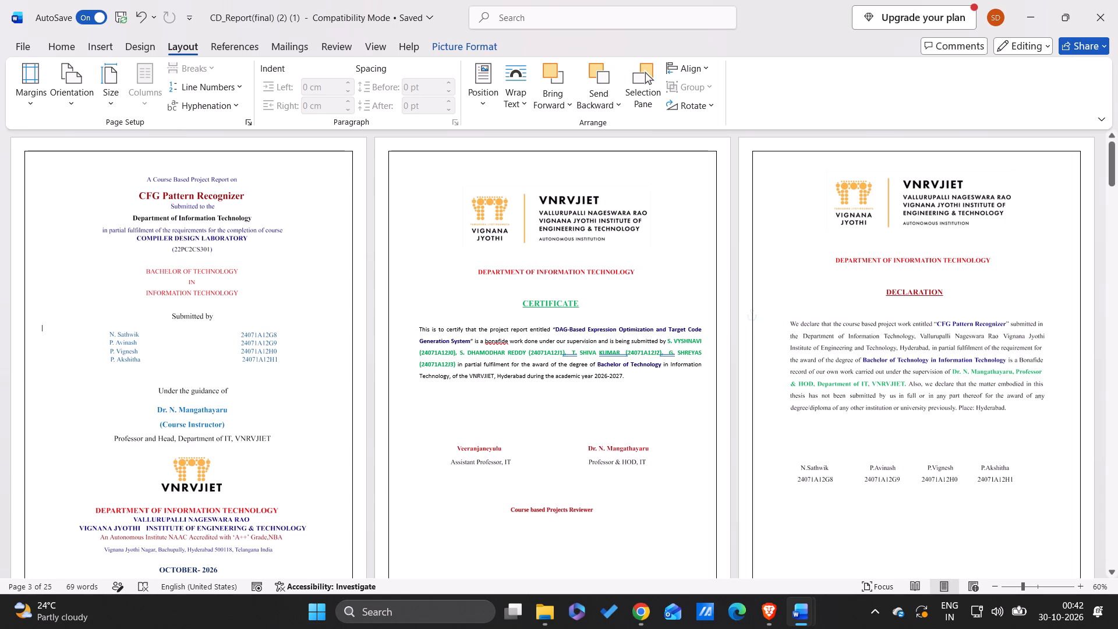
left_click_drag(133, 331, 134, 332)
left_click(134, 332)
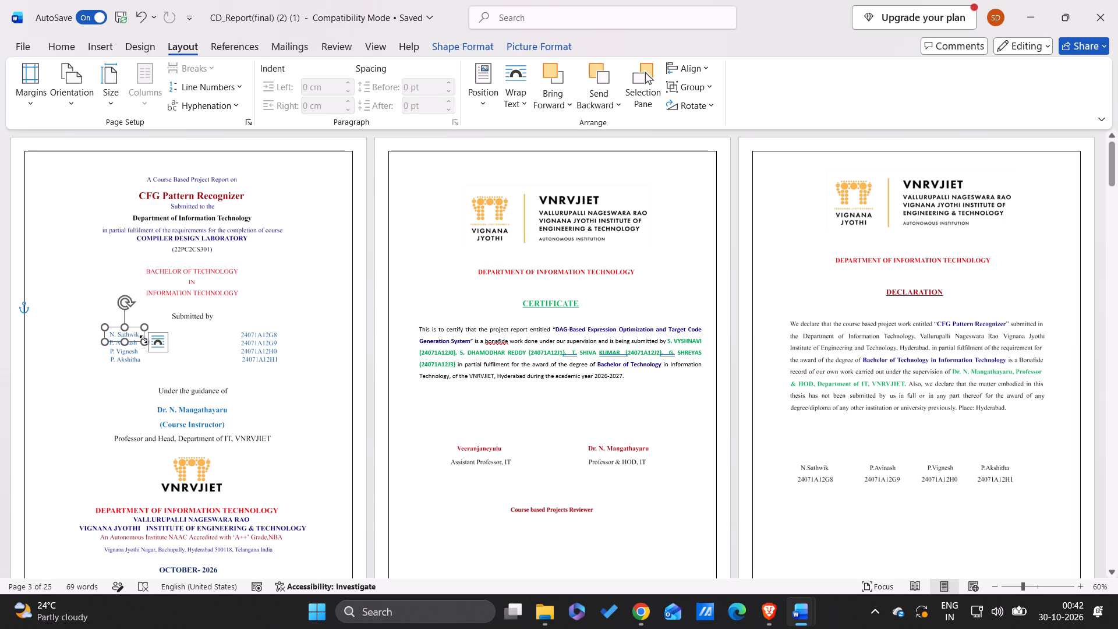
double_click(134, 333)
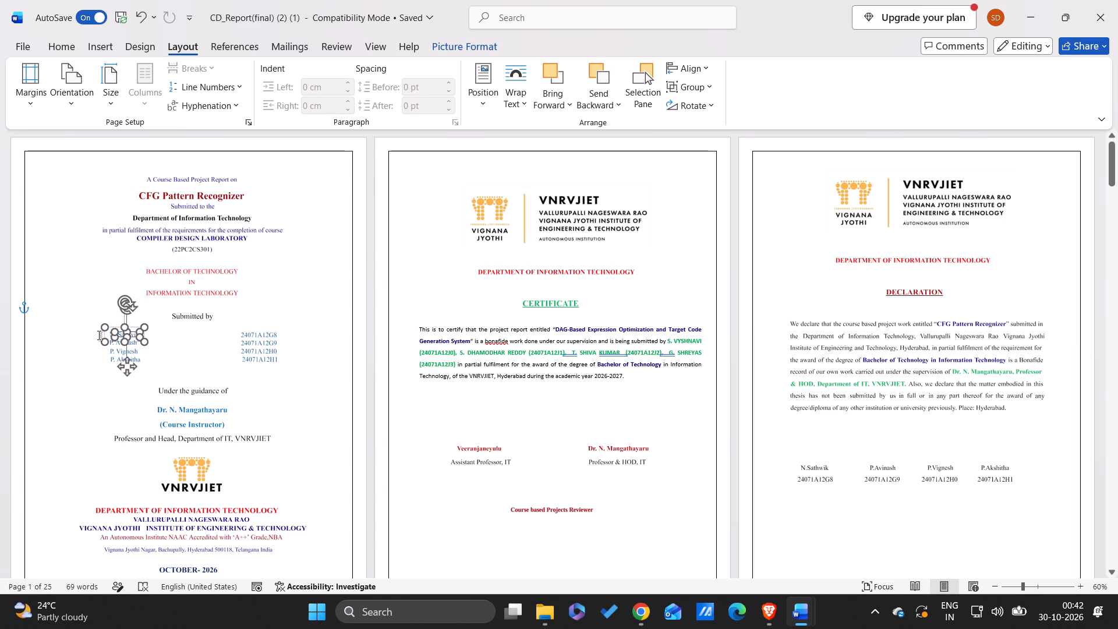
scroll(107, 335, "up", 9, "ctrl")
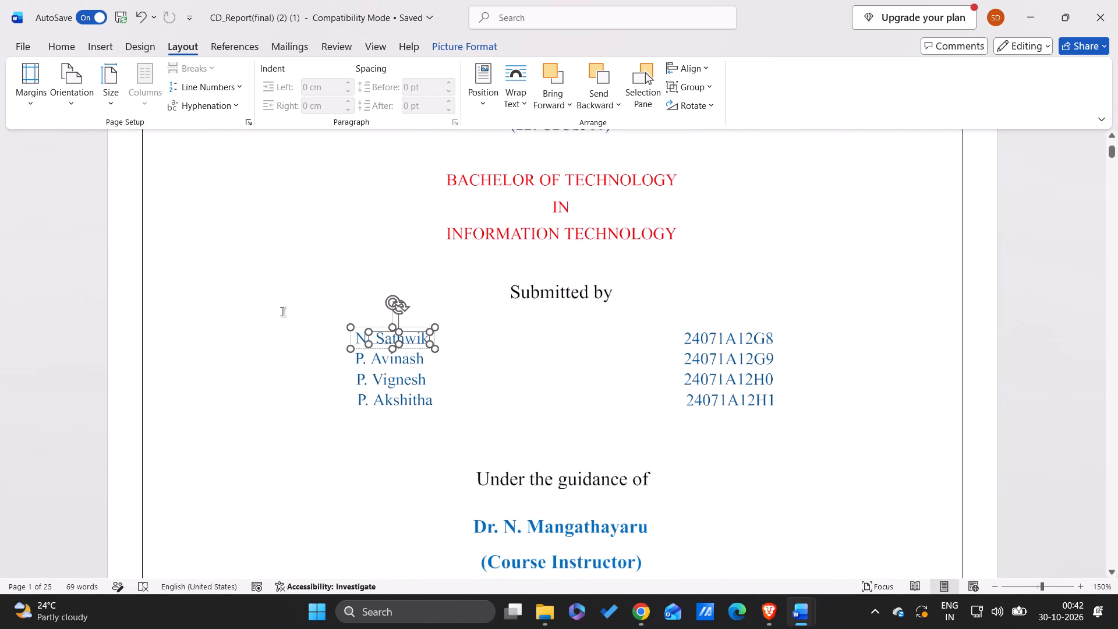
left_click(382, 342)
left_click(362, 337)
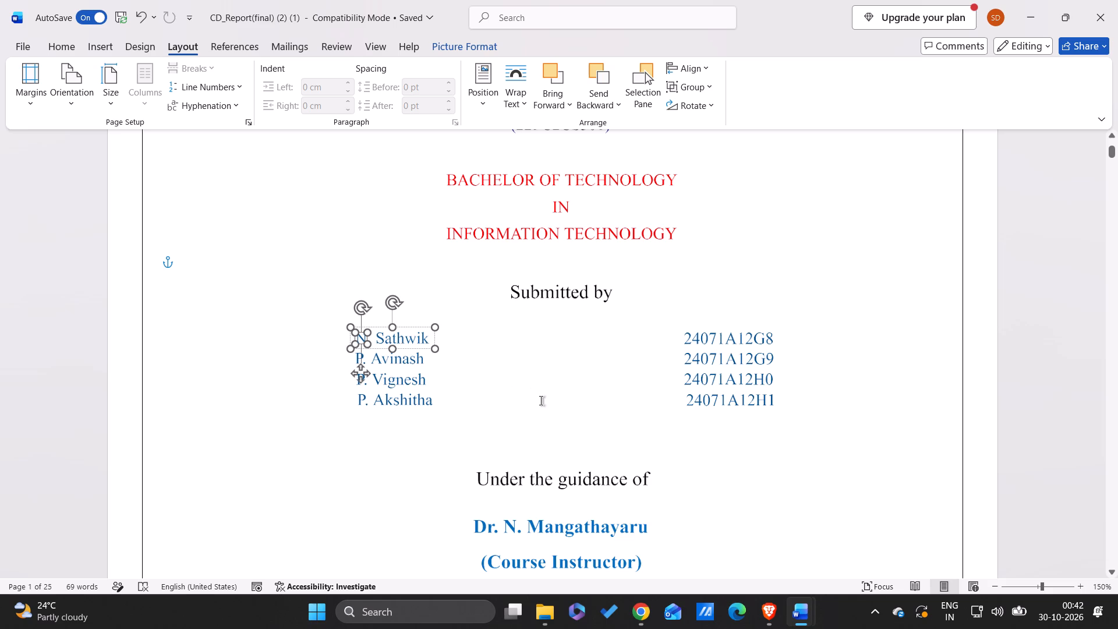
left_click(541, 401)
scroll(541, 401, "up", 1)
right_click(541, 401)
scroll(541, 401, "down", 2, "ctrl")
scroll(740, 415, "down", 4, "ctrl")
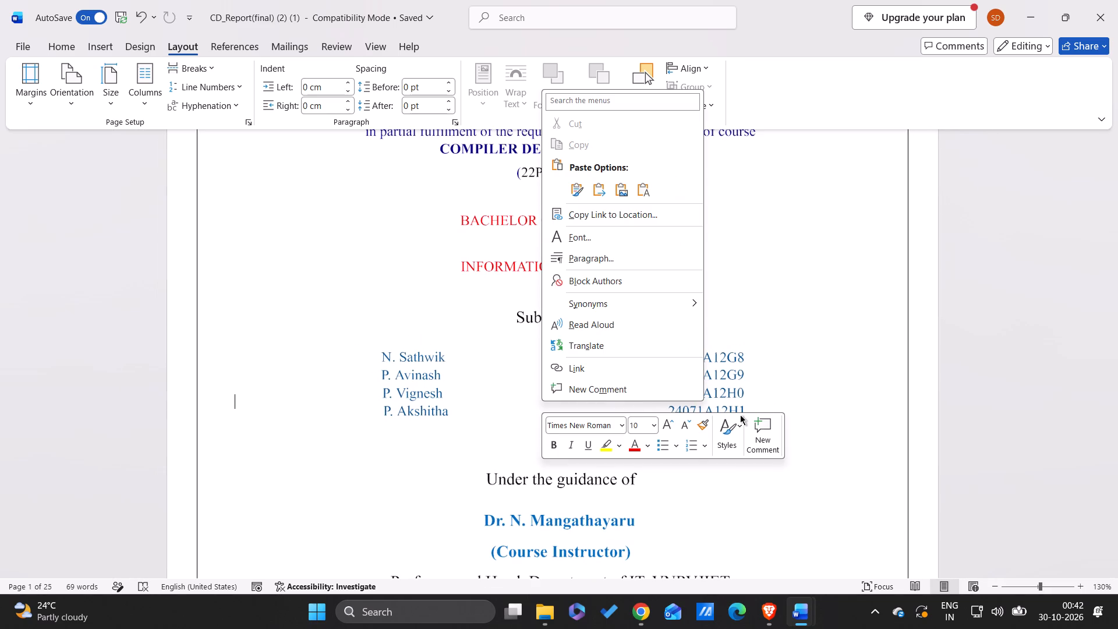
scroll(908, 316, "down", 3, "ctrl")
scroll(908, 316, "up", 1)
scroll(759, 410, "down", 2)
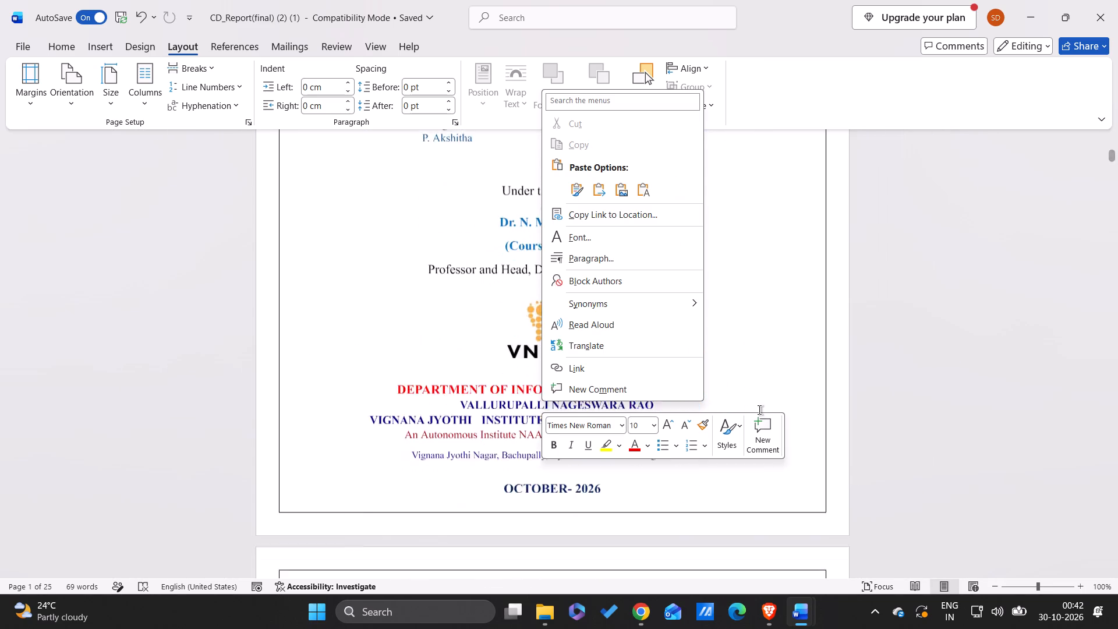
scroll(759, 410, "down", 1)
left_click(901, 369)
Change the ending of the first student's roll number in the certificate paragraph to G8.
scroll(901, 369, "down", 4)
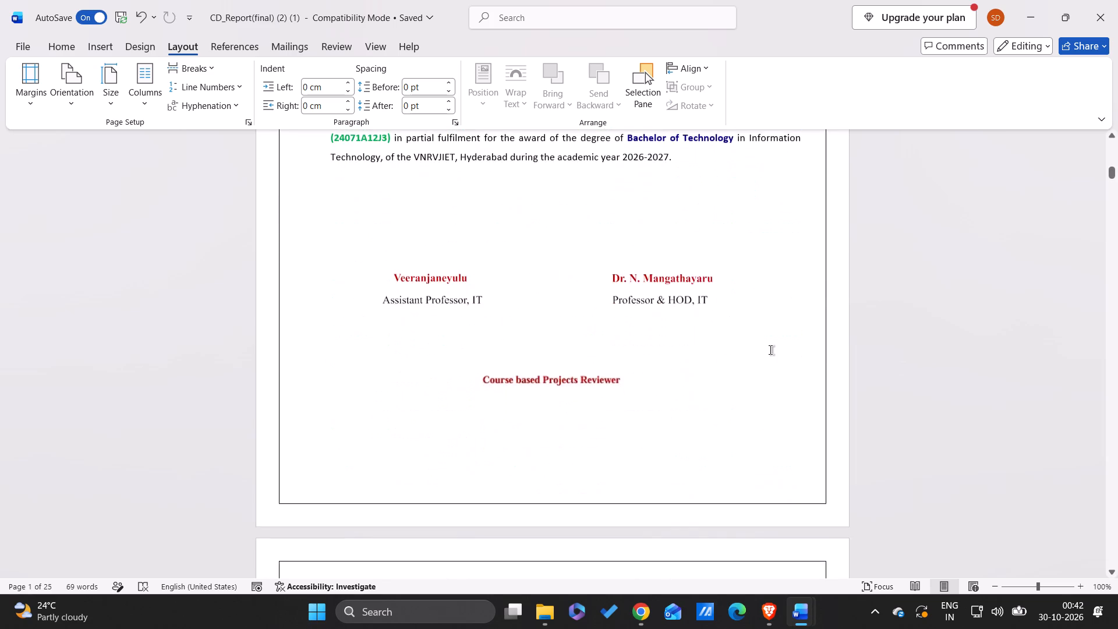
scroll(770, 350, "up", 2)
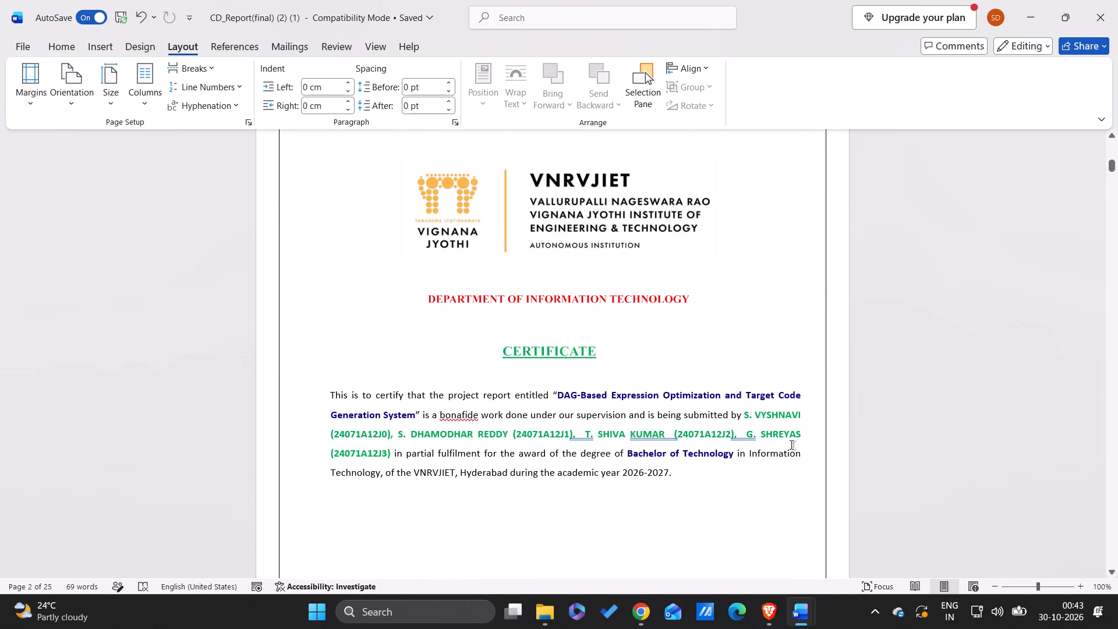
left_click(386, 430)
key("BackSpace")
key("BackSpace")
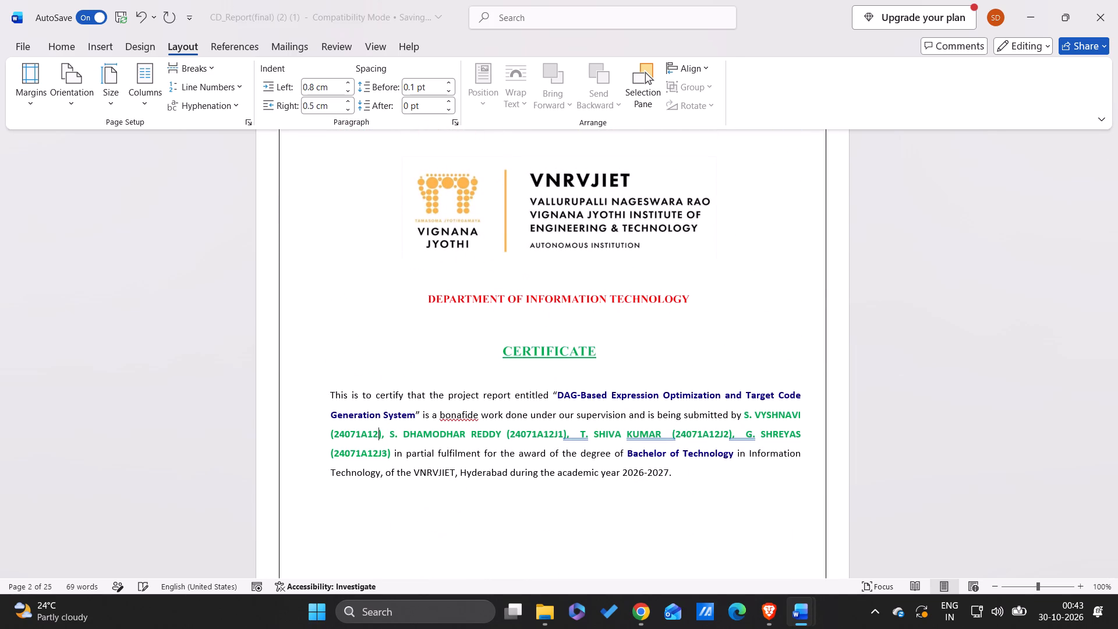
type("g8")
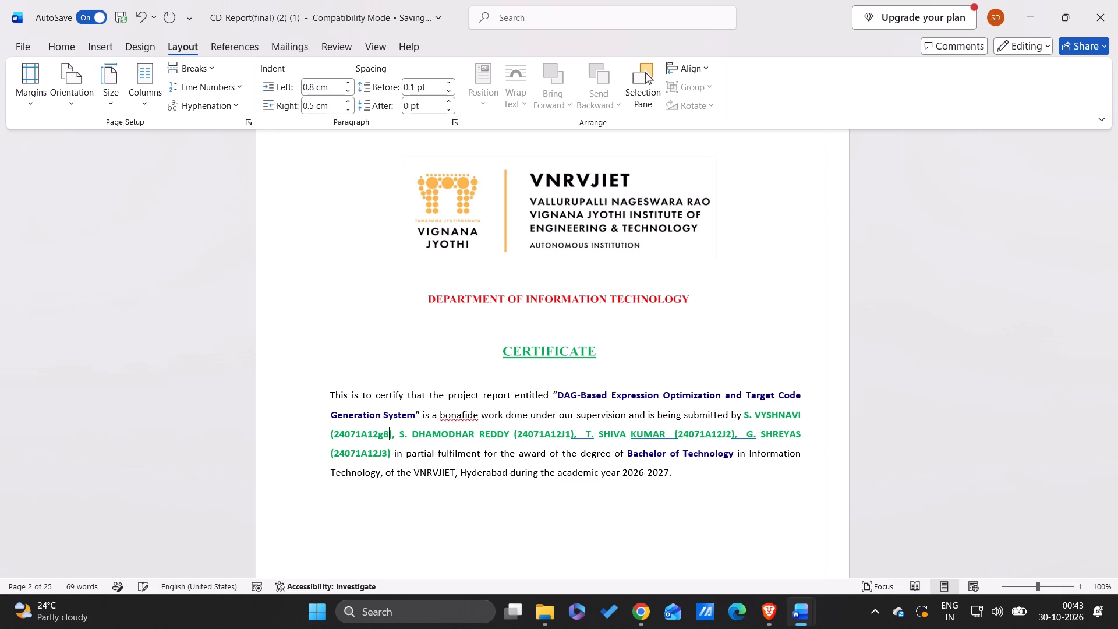
key("BackSpace")
key("BackSpace")
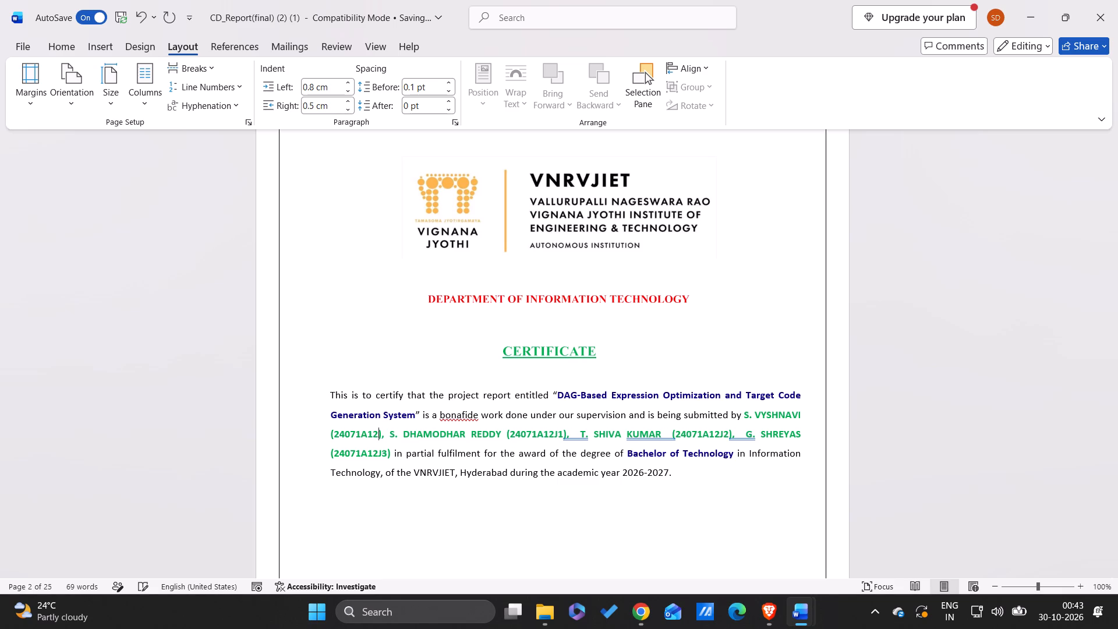
type("G8")
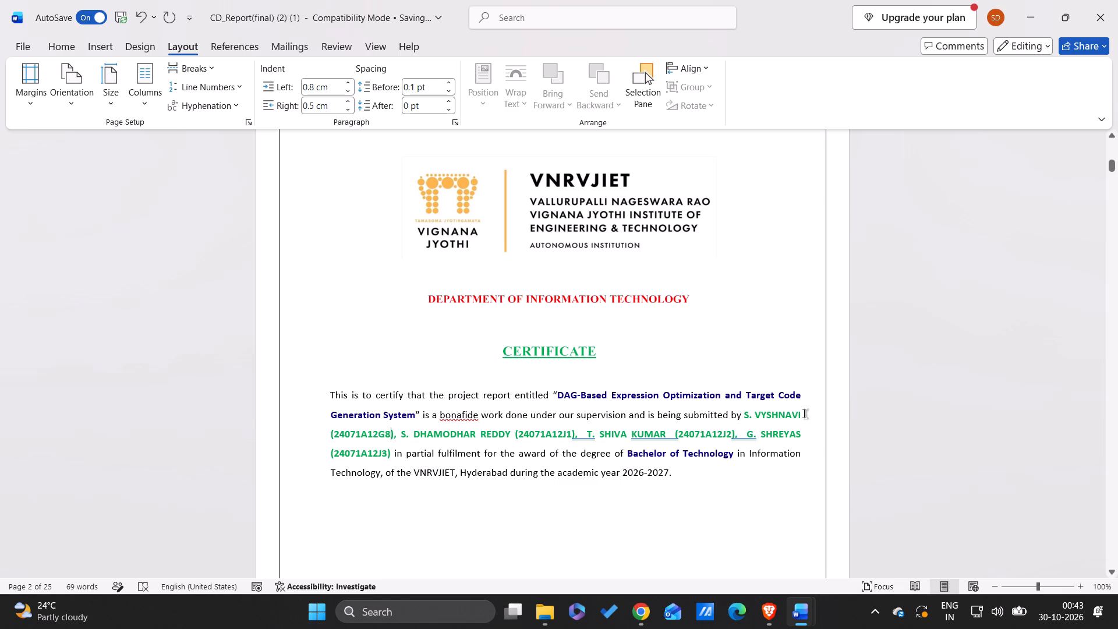
Replace the first student's name in the certificate paragraph with the first name listed on the cover page.
left_click(802, 416)
key("BackSpace")
key("BackSpace")
key("BackSpace")
key("BackSpace")
key("BackSpace")
key("BackSpace")
key("BackSpace")
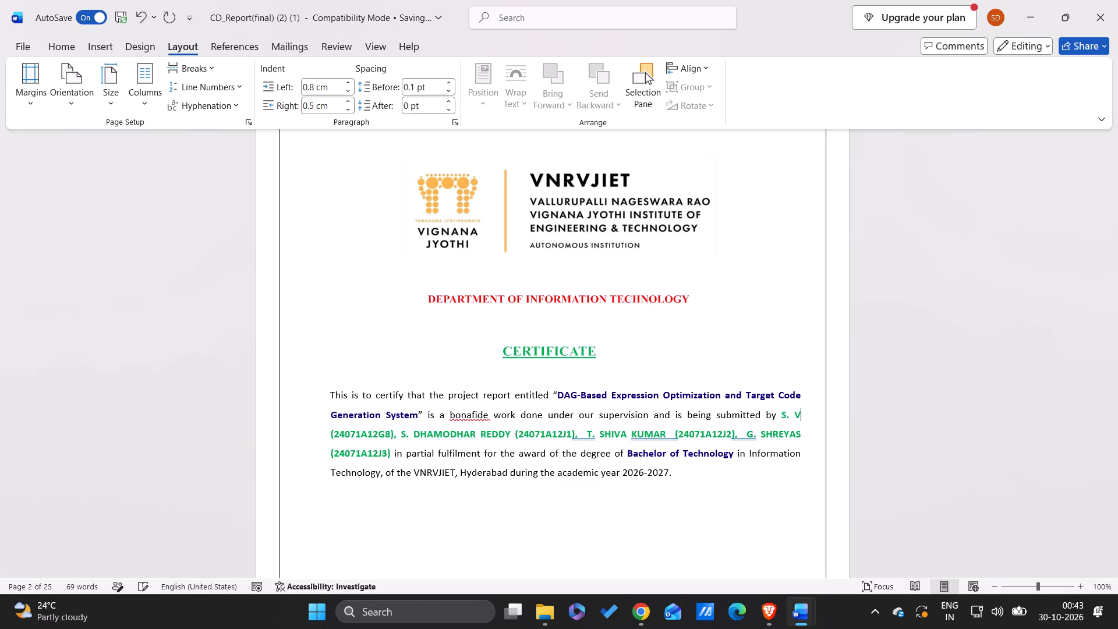
key("BackSpace")
key("BackSpace")
key("BackSpace")
key("BackSpace")
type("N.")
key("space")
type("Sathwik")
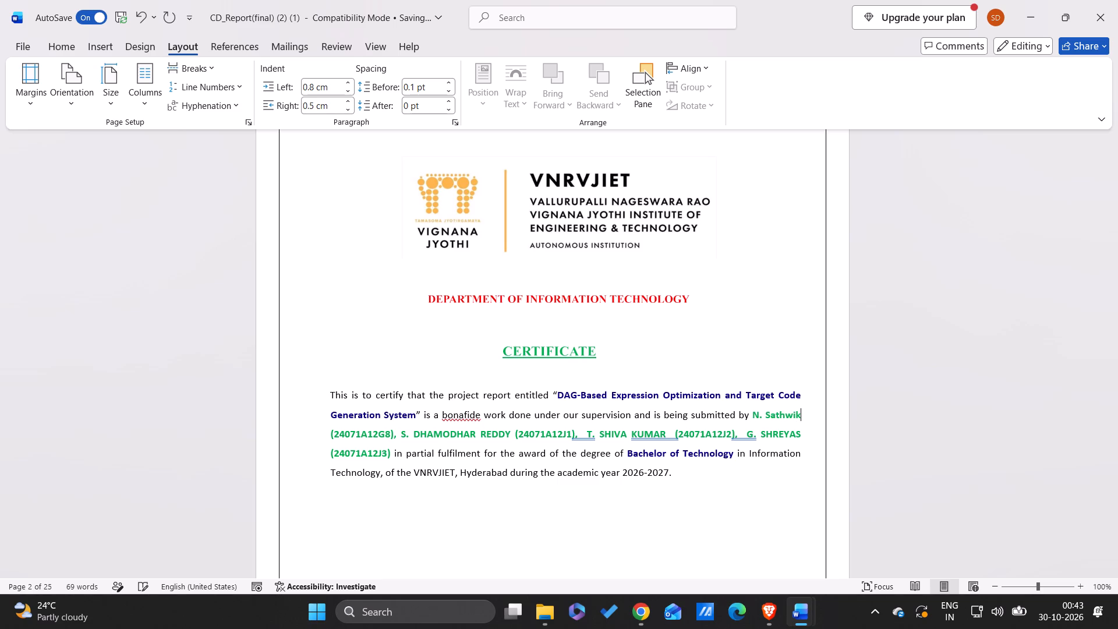
Replace the second student's name in the certificate paragraph with the second name listed on the cover page.
left_click(509, 429)
scroll(509, 429, "up", 6)
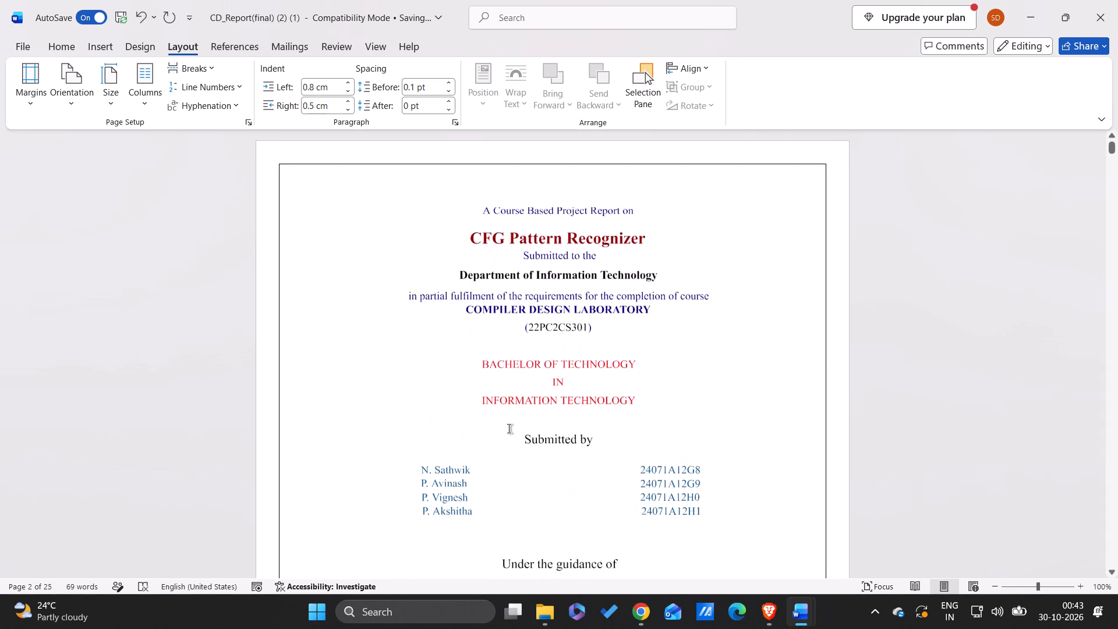
scroll(509, 429, "down", 3)
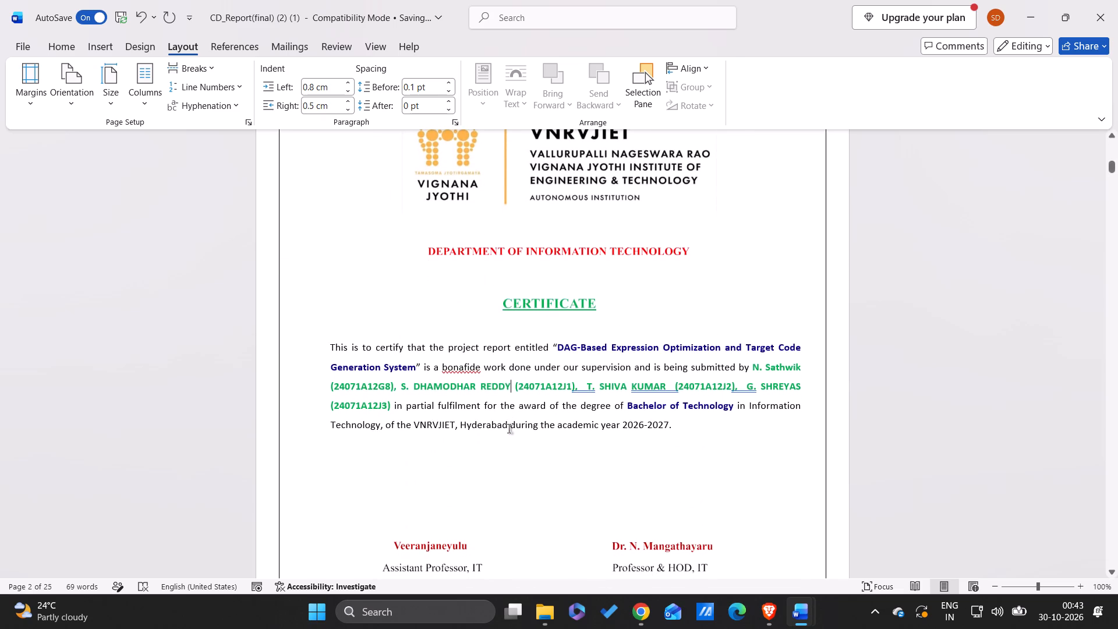
key("BackSpace")
key("BackSpace")
key("BackSpace")
key("BackSpace")
key("BackSpace")
key("BackSpace")
key("BackSpace")
key("BackSpace")
key("BackSpace")
key("BackSpace")
key("BackSpace")
key("BackSpace")
key("BackSpace")
key("BackSpace")
key("BackSpace")
key("BackSpace")
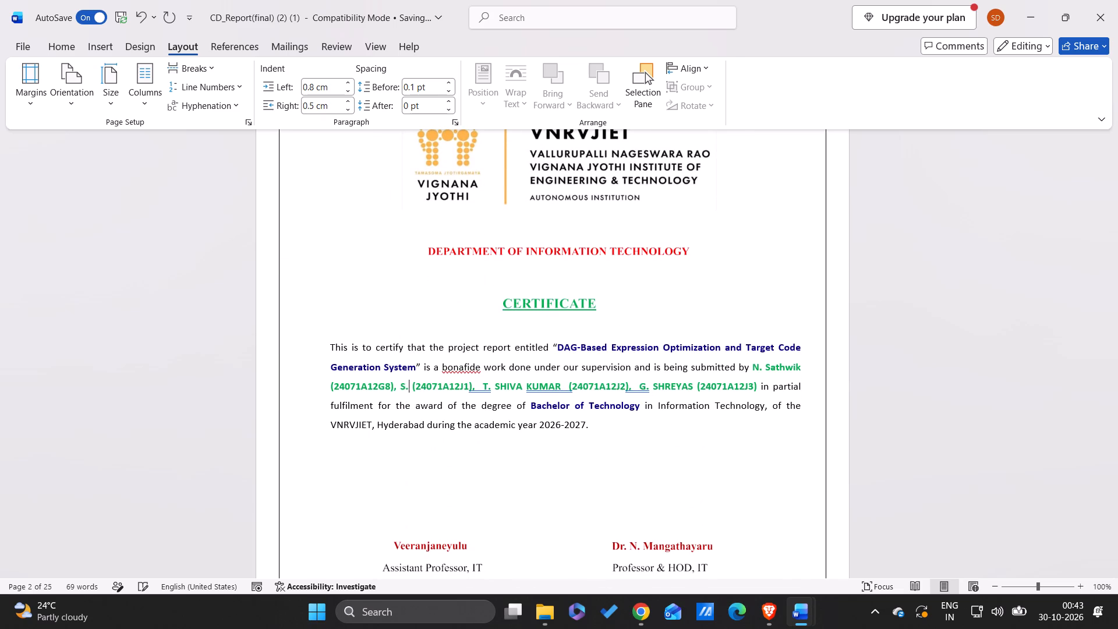
key("BackSpace")
key("BackSpace")
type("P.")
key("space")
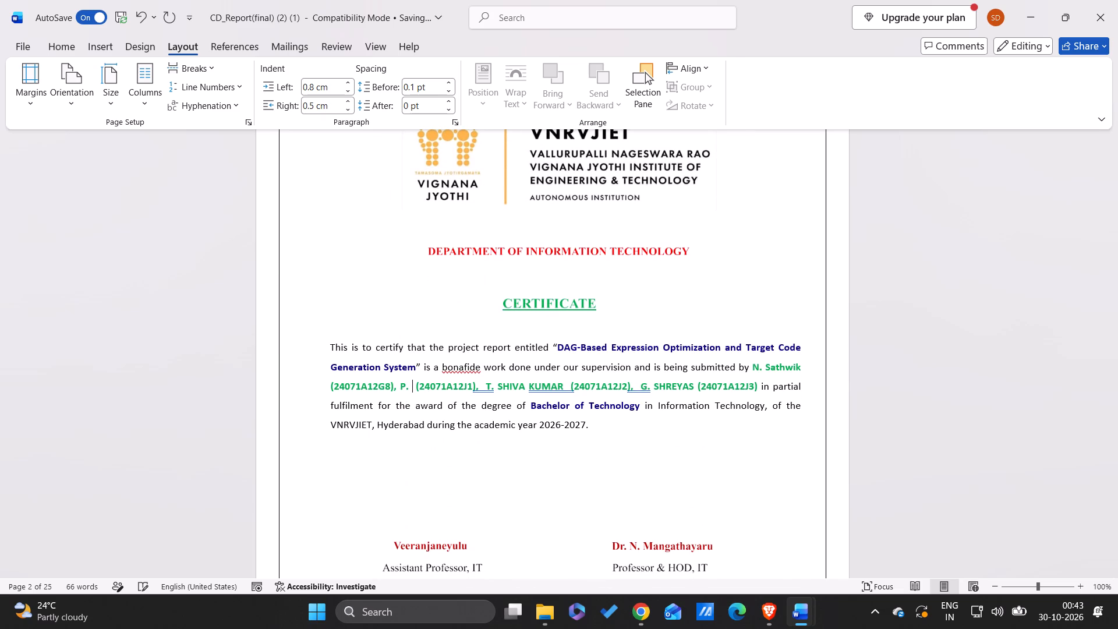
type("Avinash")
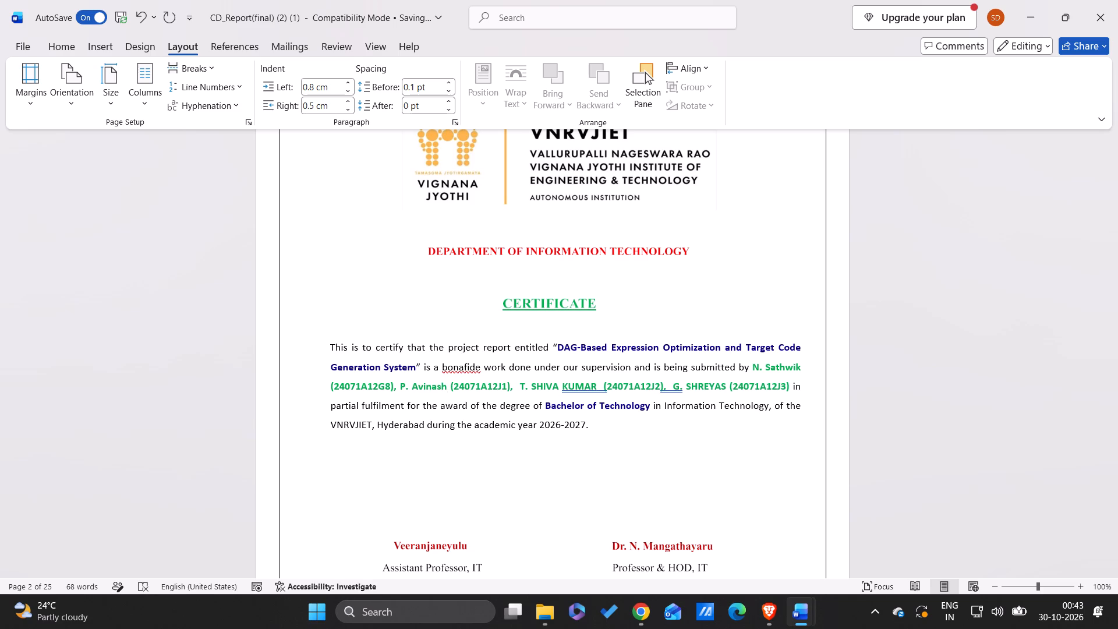
Change the ending of the second student's roll number in the certificate paragraph to G9.
left_click(502, 384)
key("Right")
key("BackSpace")
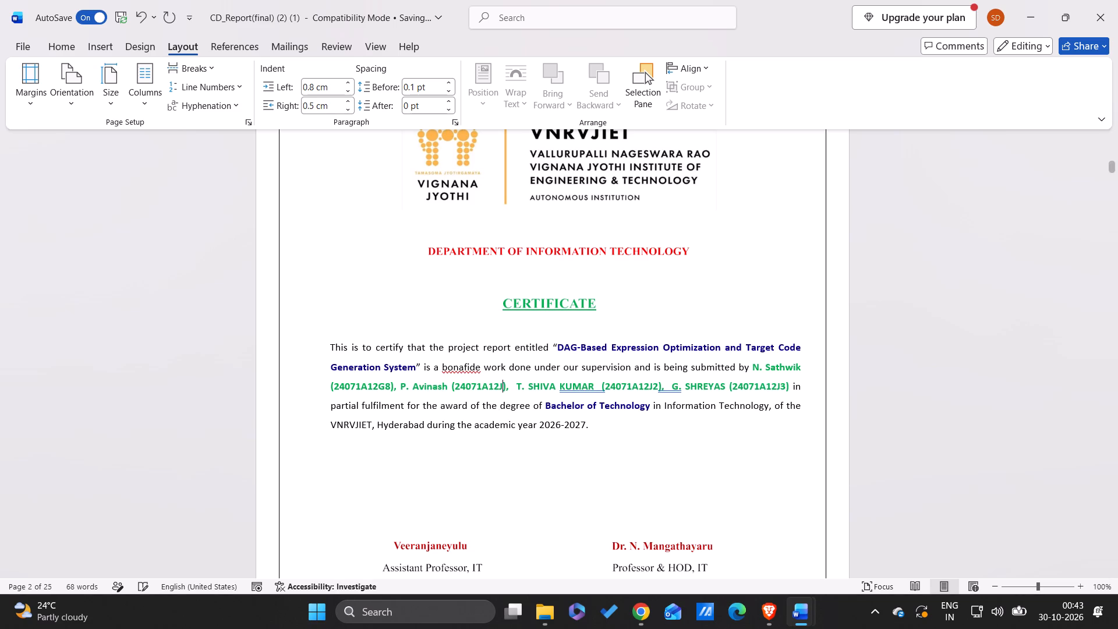
key("BackSpace")
key("shift+g")
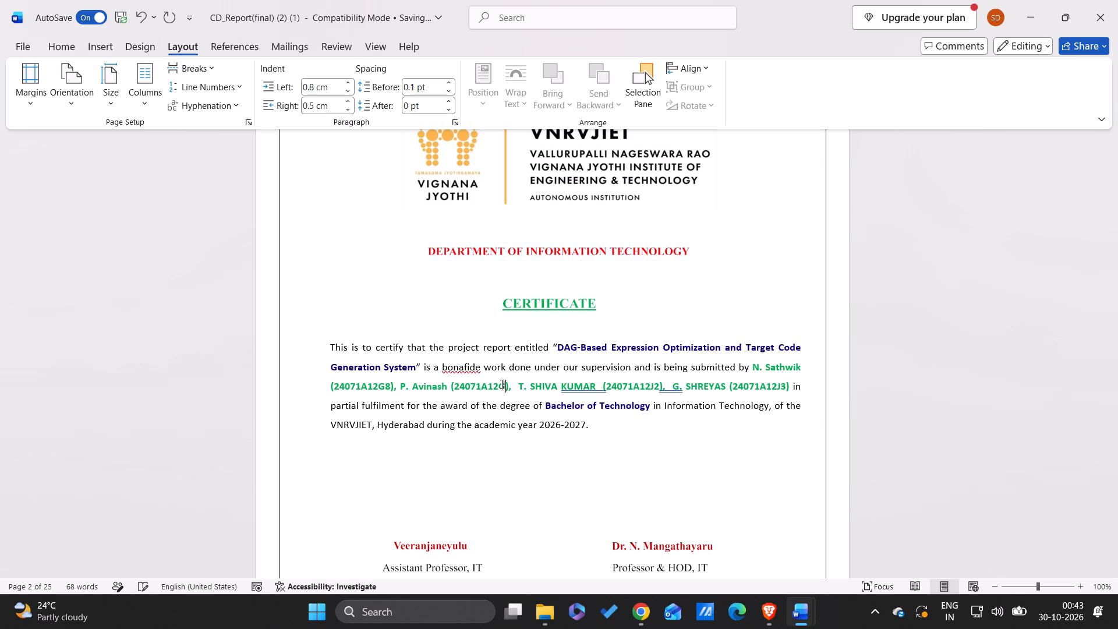
key("9")
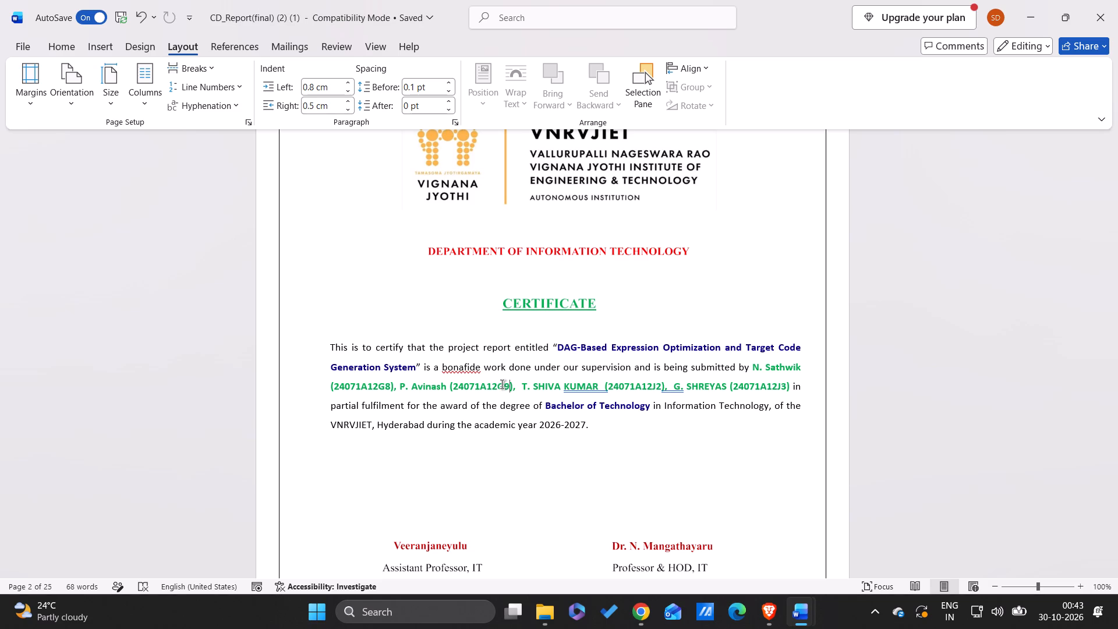
Replace the third student's name in the certificate paragraph with the third name listed on the cover page.
scroll(597, 387, "up", 4)
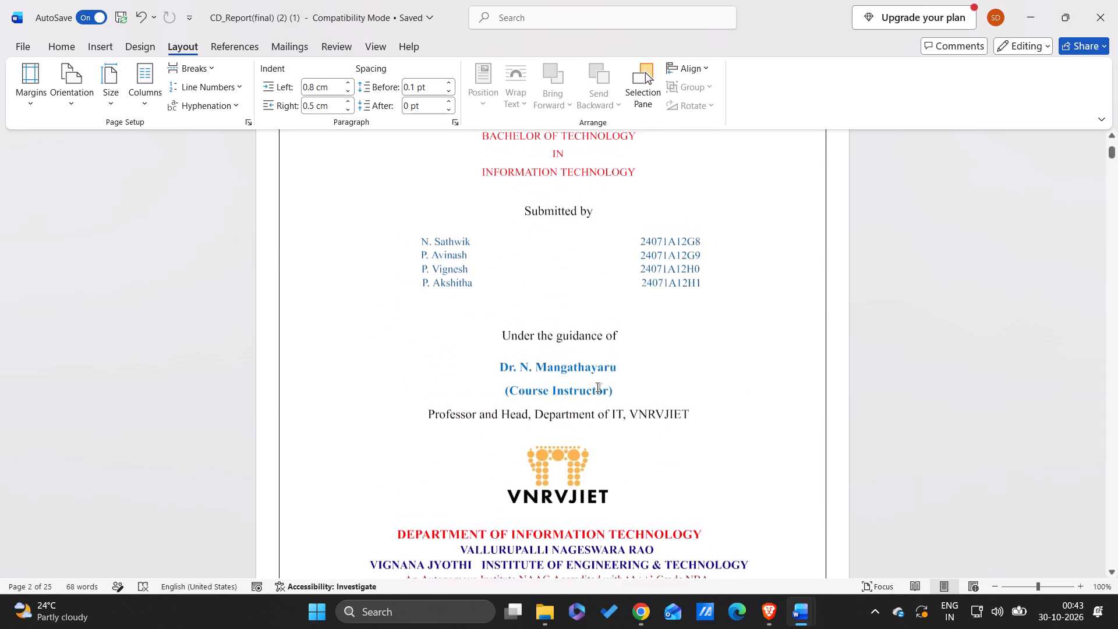
scroll(597, 387, "down", 3)
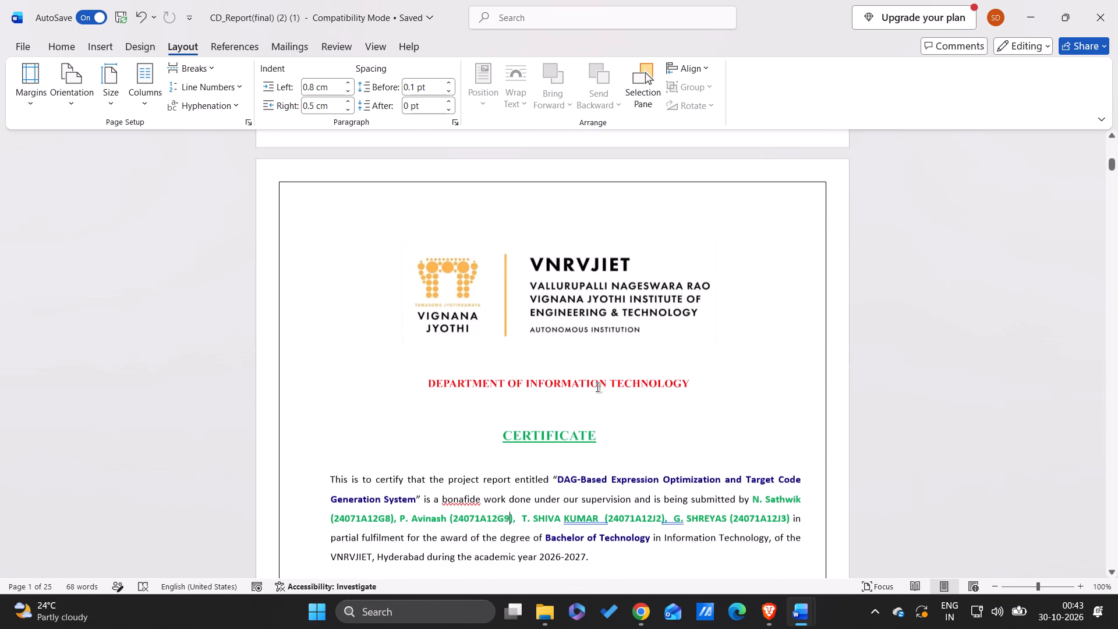
left_click(602, 503)
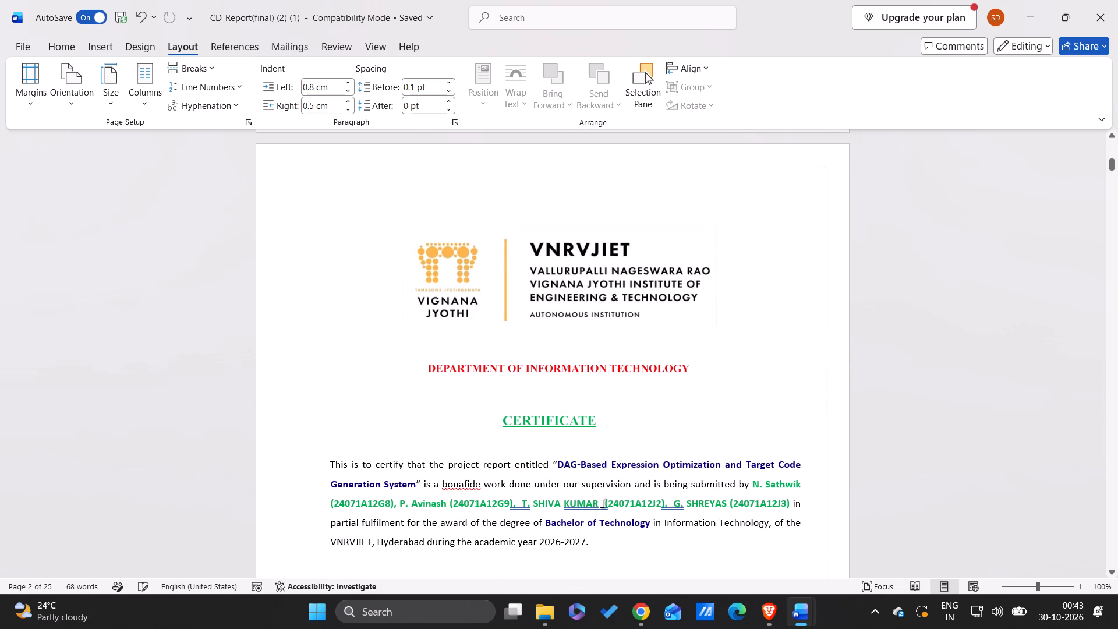
key("BackSpace")
key("BackSpace")
key("BackSpace")
key("BackSpace")
key("BackSpace")
key("BackSpace")
key("BackSpace")
key("BackSpace")
key("BackSpace")
key("BackSpace")
key("BackSpace")
key("BackSpace")
key("BackSpace")
key("BackSpace")
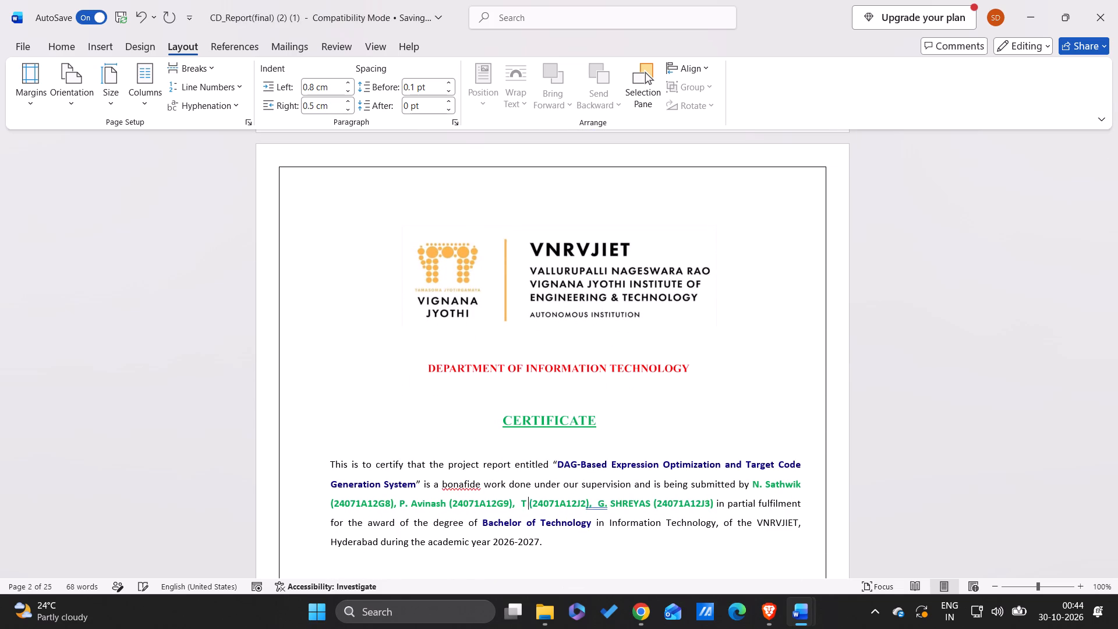
key("BackSpace")
key("BackSpace")
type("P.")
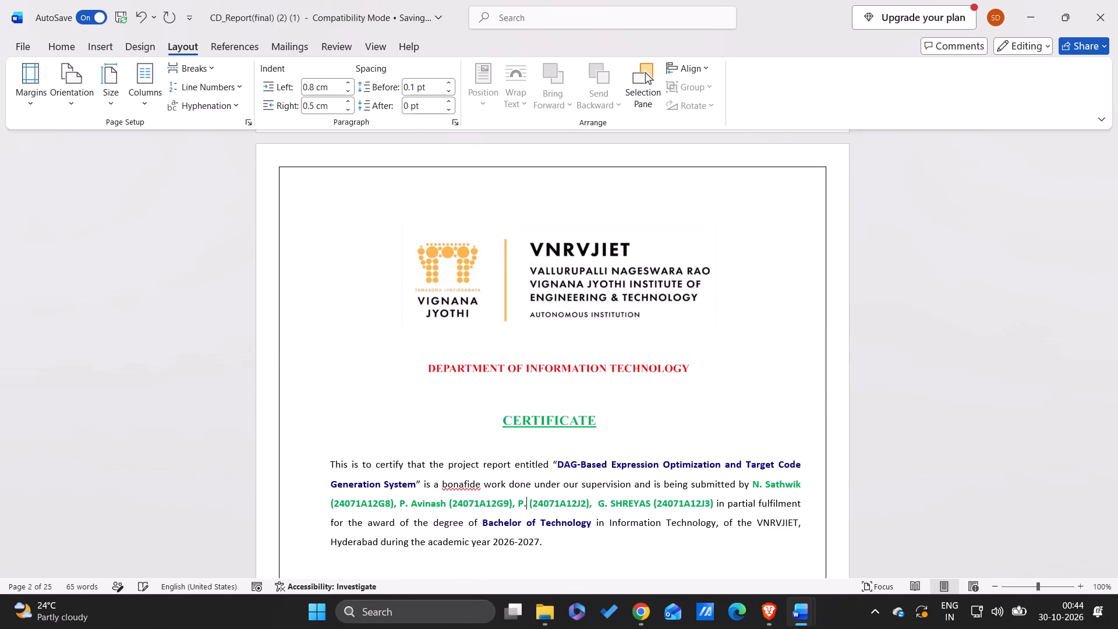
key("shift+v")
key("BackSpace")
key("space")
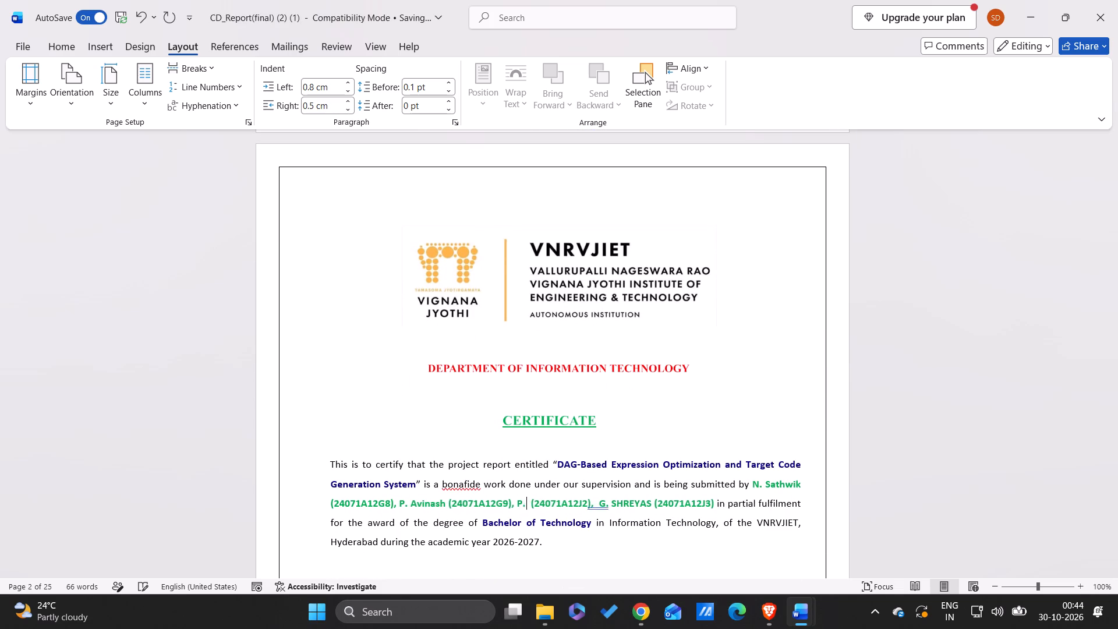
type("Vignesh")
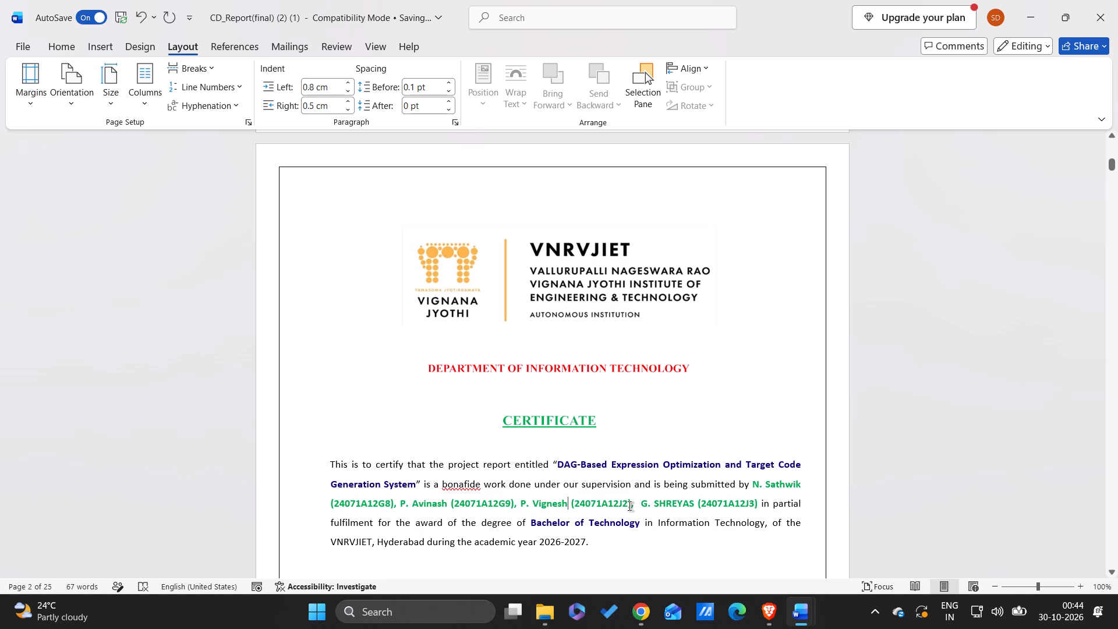
Change the ending of the third student's roll number in the certificate paragraph to H0.
left_click(629, 506)
key("Left")
key("BackSpace")
key("BackSpace")
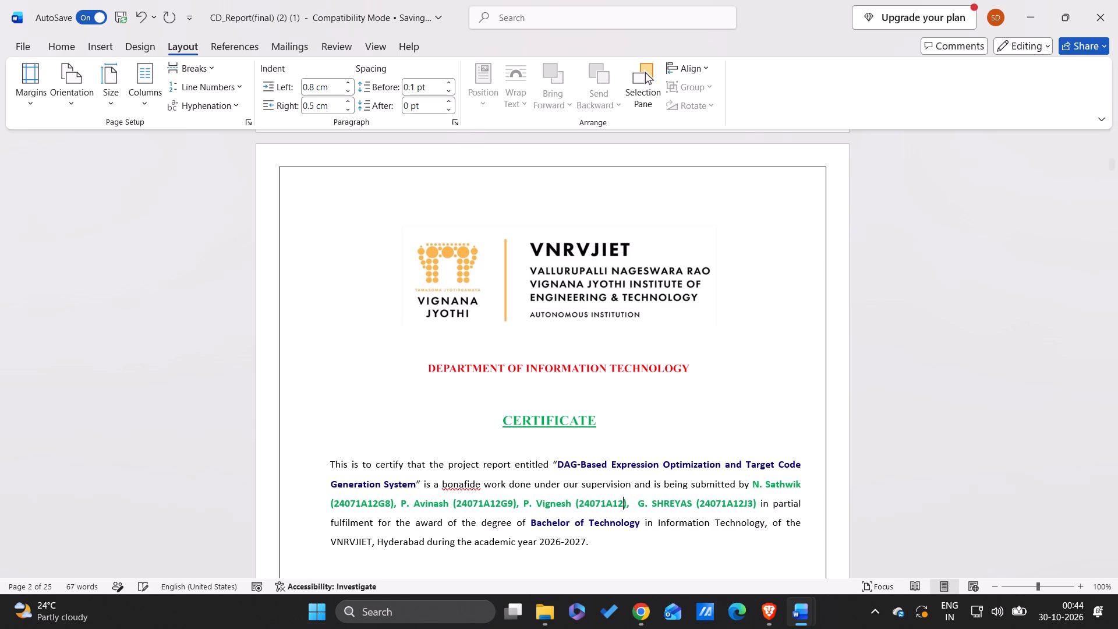
scroll(629, 506, "up", 2)
scroll(629, 506, "down", 1)
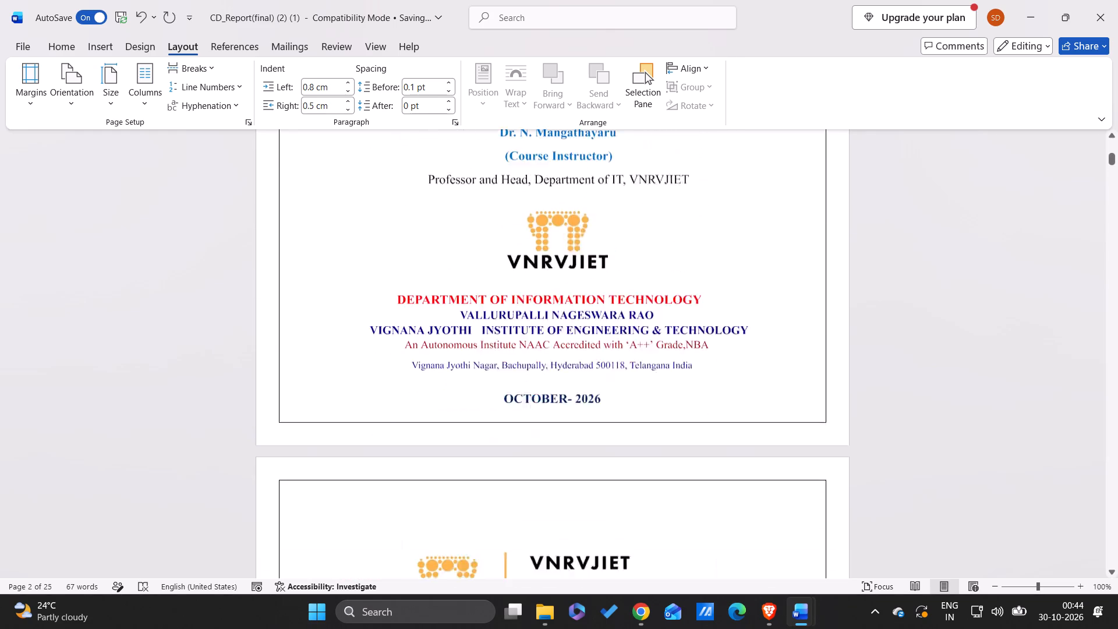
scroll(629, 506, "down", 1)
type("H0")
Replace the fourth student's name in the certificate paragraph with the fourth name listed on the cover page.
scroll(745, 501, "down", 1)
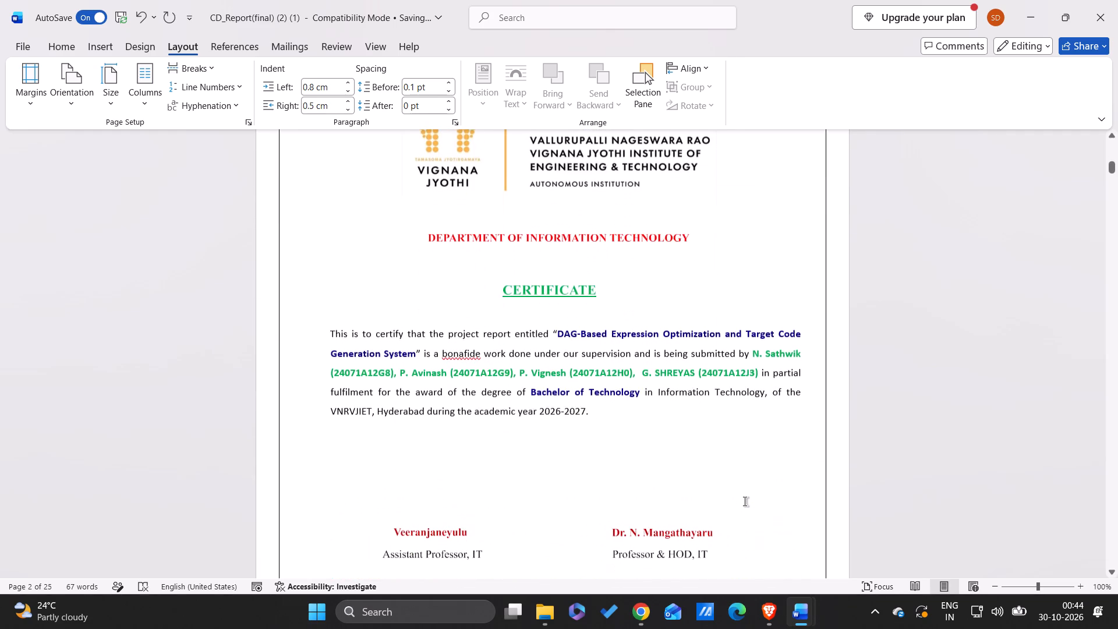
left_click(695, 366)
key("BackSpace")
key("BackSpace")
key("BackSpace")
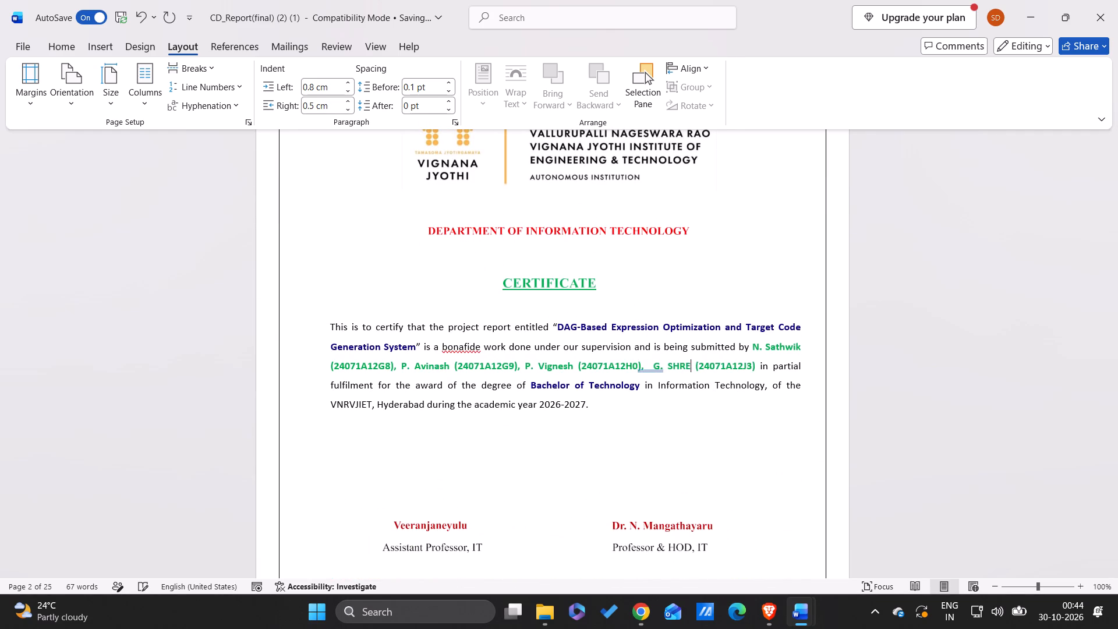
key("BackSpace")
key("BackSpace")
key("BackSpace")
key("BackSpace")
key("BackSpace")
key("BackSpace")
key("BackSpace")
key("BackSpace")
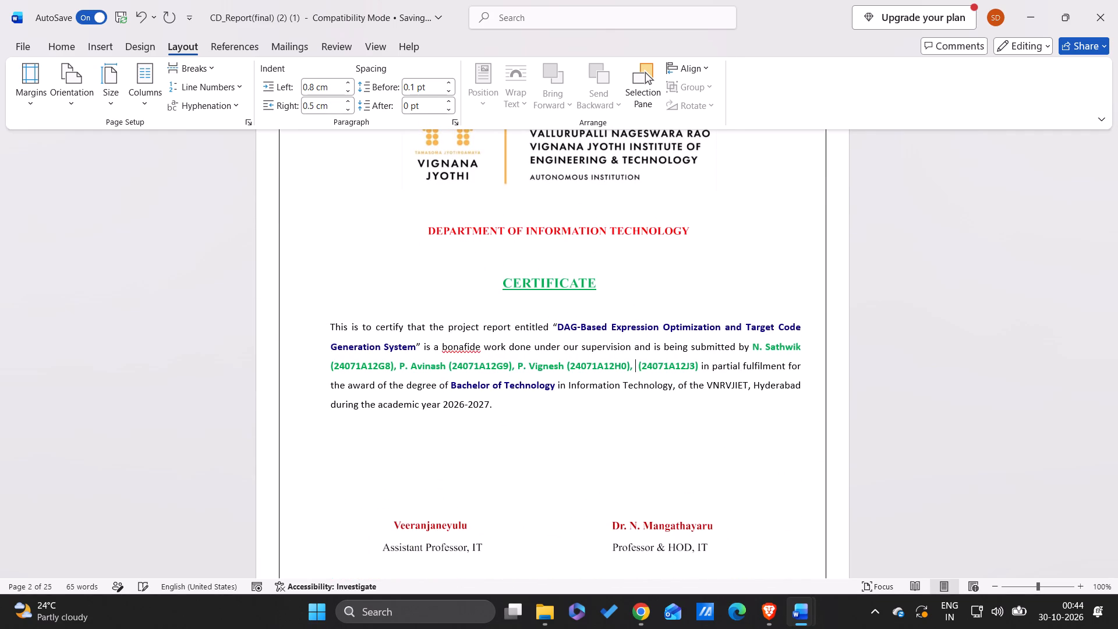
scroll(695, 366, "up", 3)
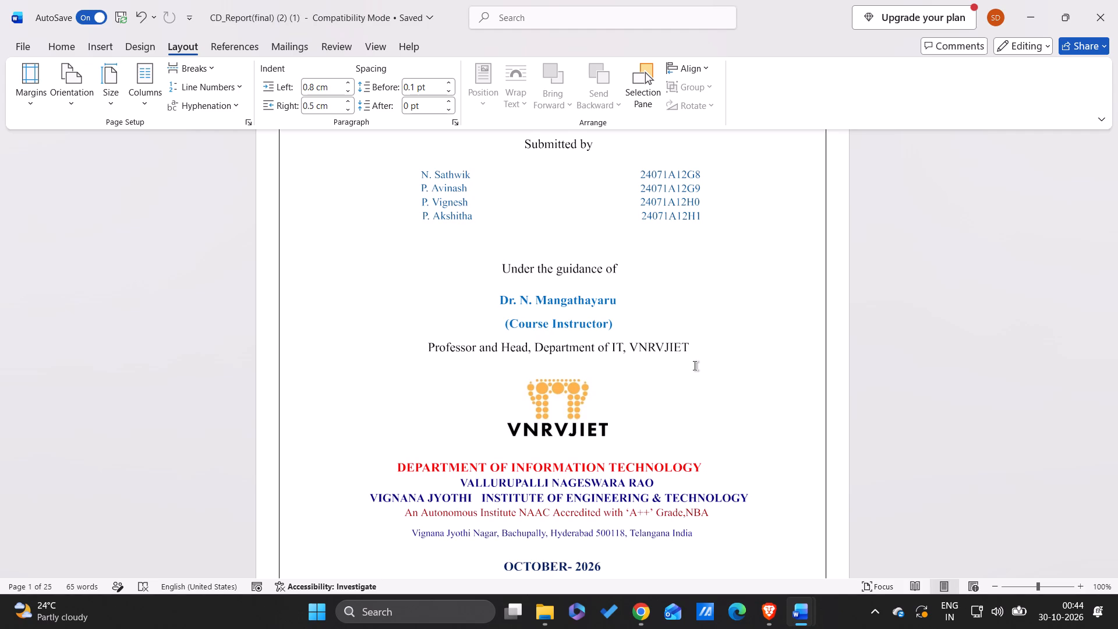
scroll(695, 366, "up", 2)
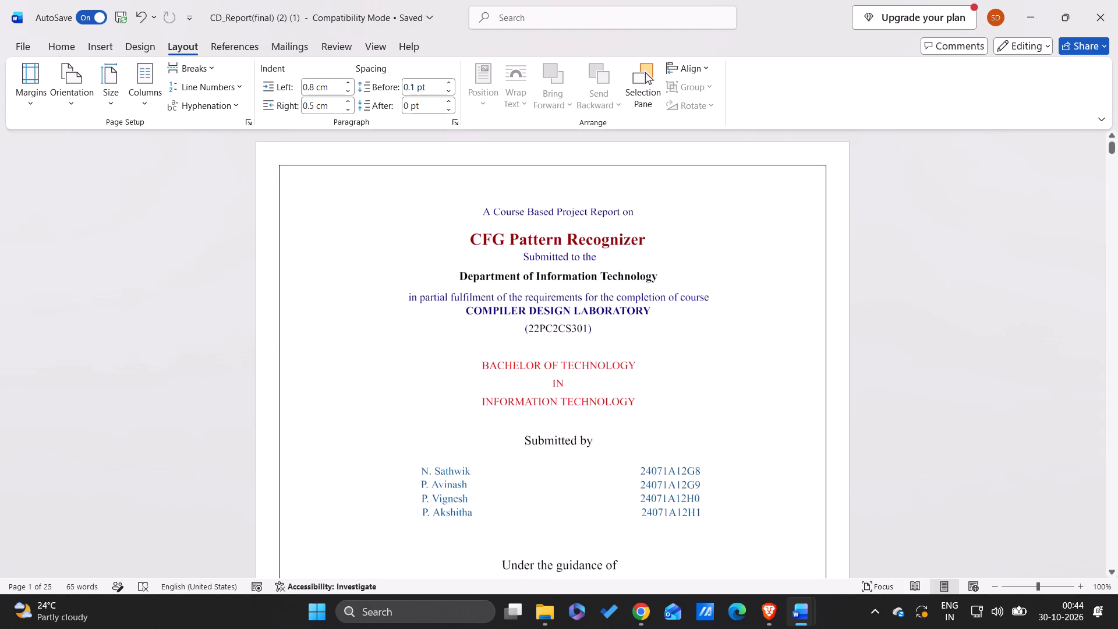
scroll(695, 366, "down", 6)
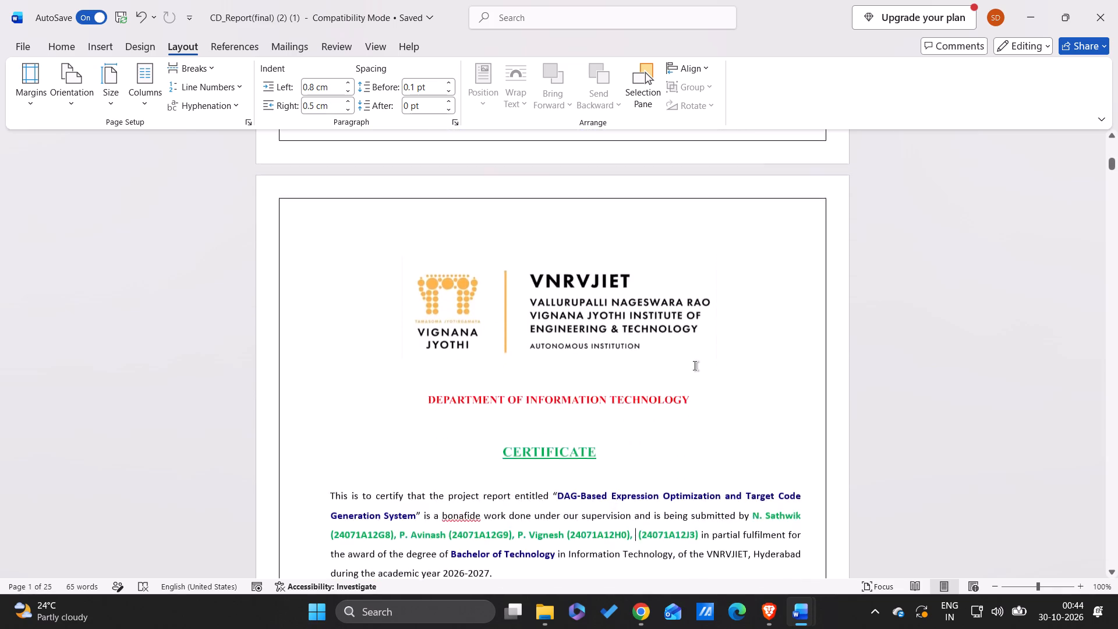
scroll(695, 366, "down", 1)
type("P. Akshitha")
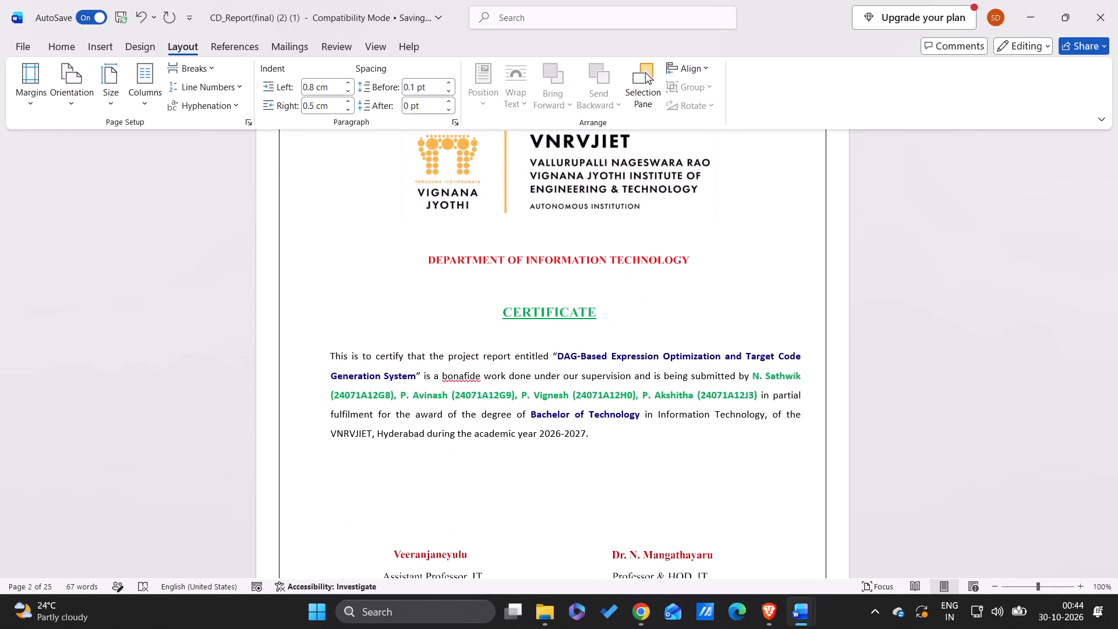
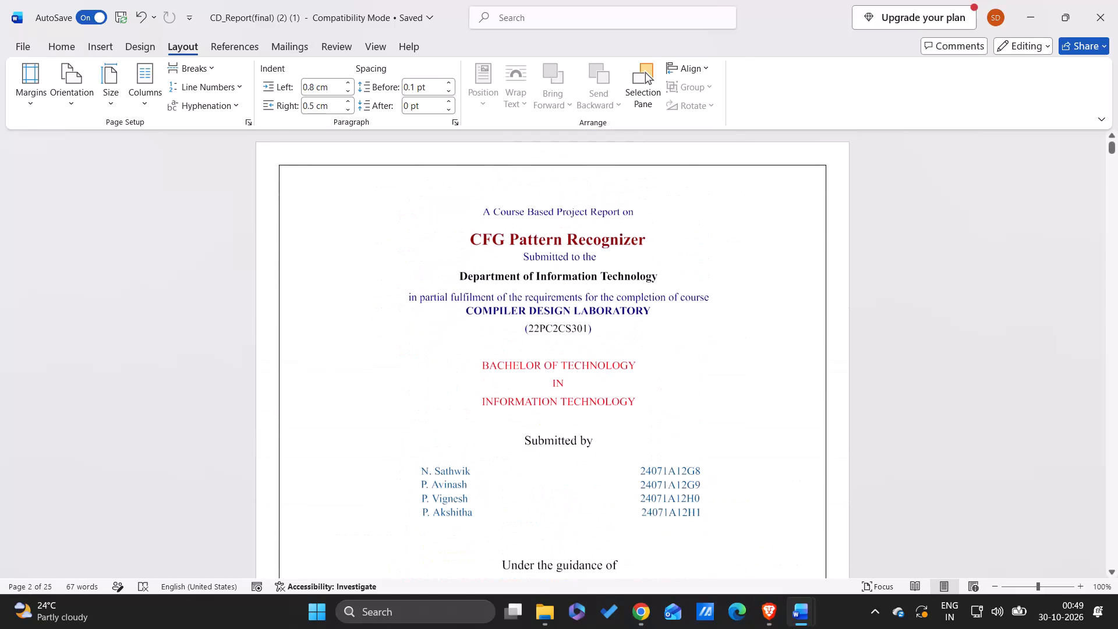
Change the ending of the fourth student's roll number in the certificate paragraph to H1.
scroll(695, 366, "down", 3)
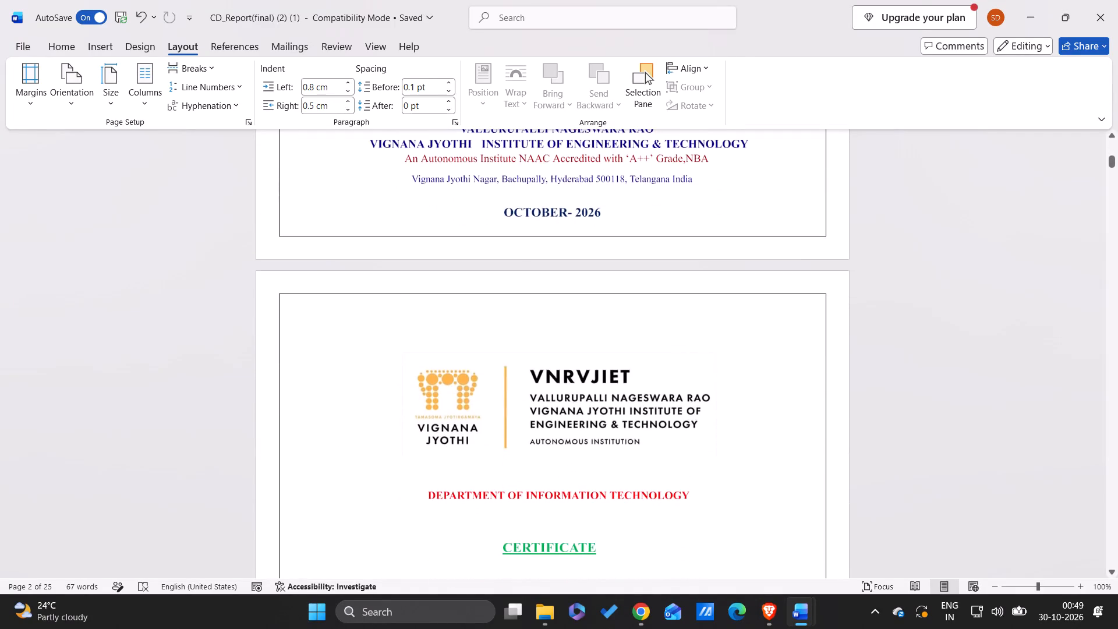
scroll(706, 394, "down", 2)
scroll(770, 292, "up", 1)
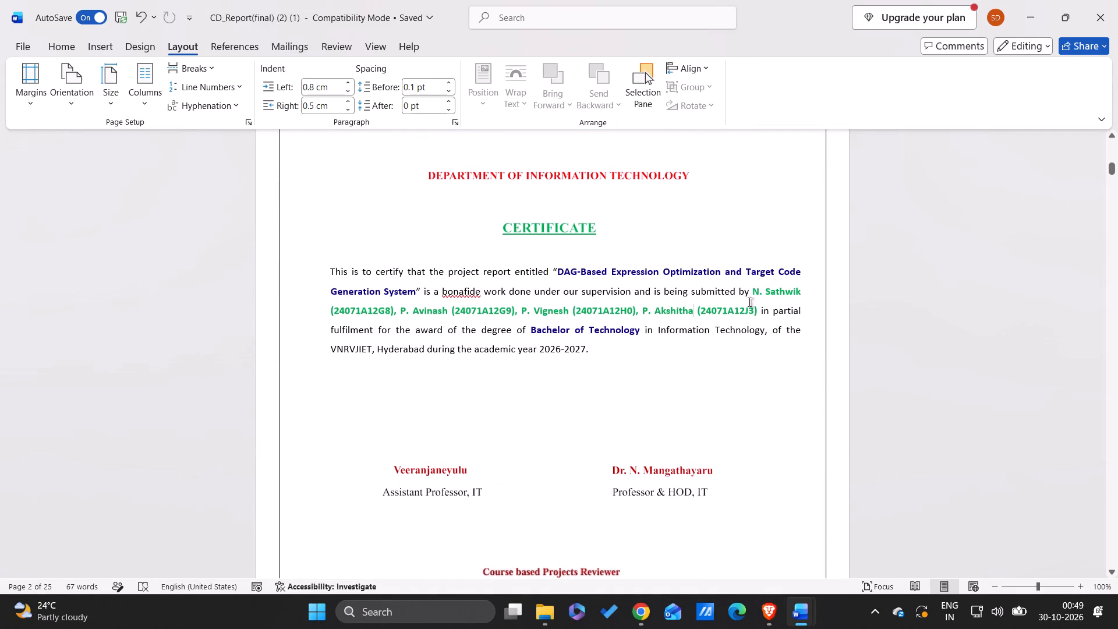
left_click(753, 307)
key("BackSpace")
key("BackSpace")
type("H1")
Check the font and size used by the declaration paragraph on the page after the certificate.
scroll(753, 307, "down", 3)
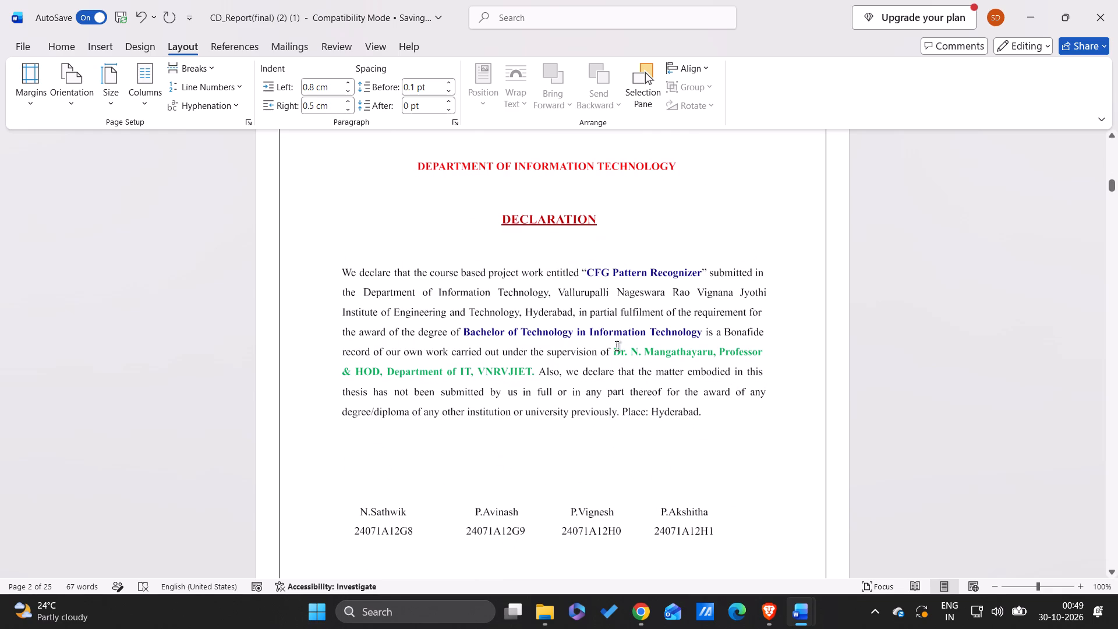
left_click(617, 347)
left_click(596, 331)
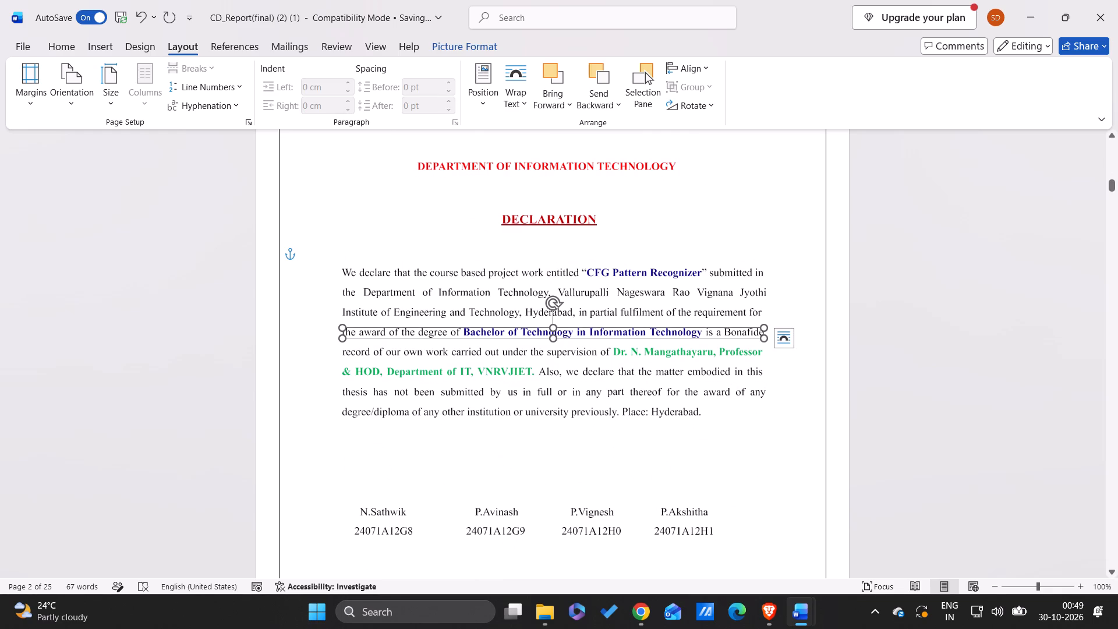
left_click(92, 49)
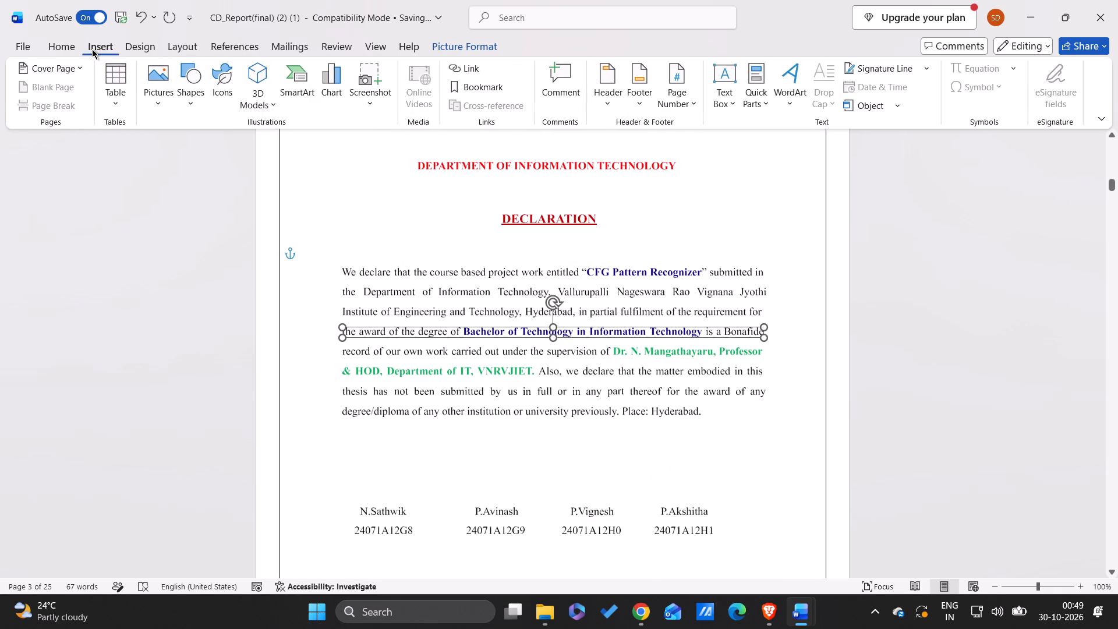
left_click(56, 45)
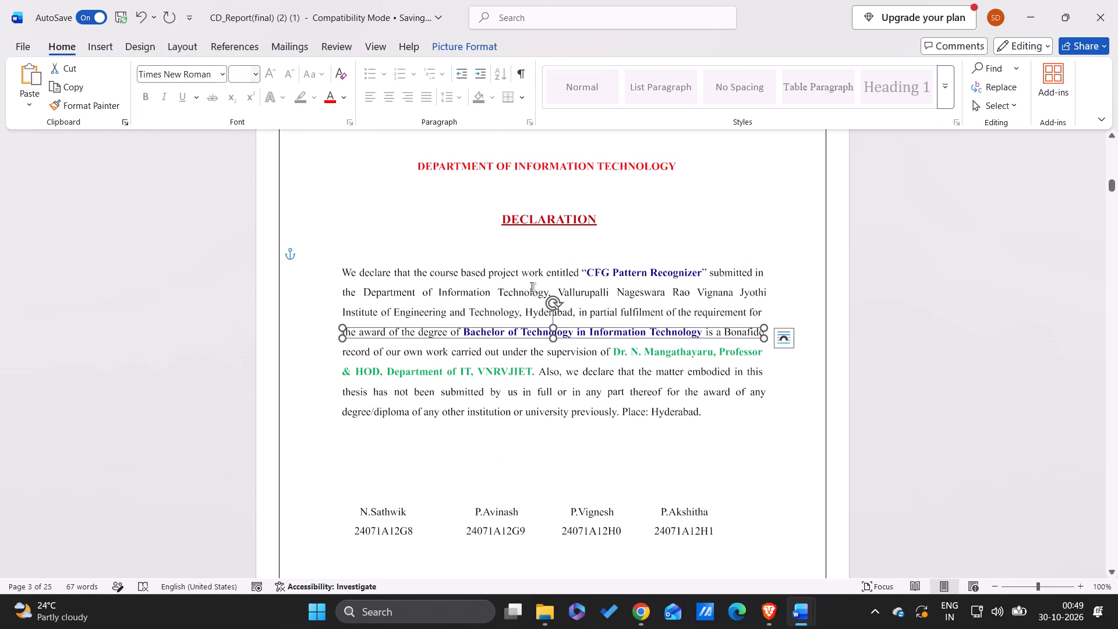
Format the whole certificate paragraph in Times New Roman at font size 10.
scroll(628, 368, "up", 4)
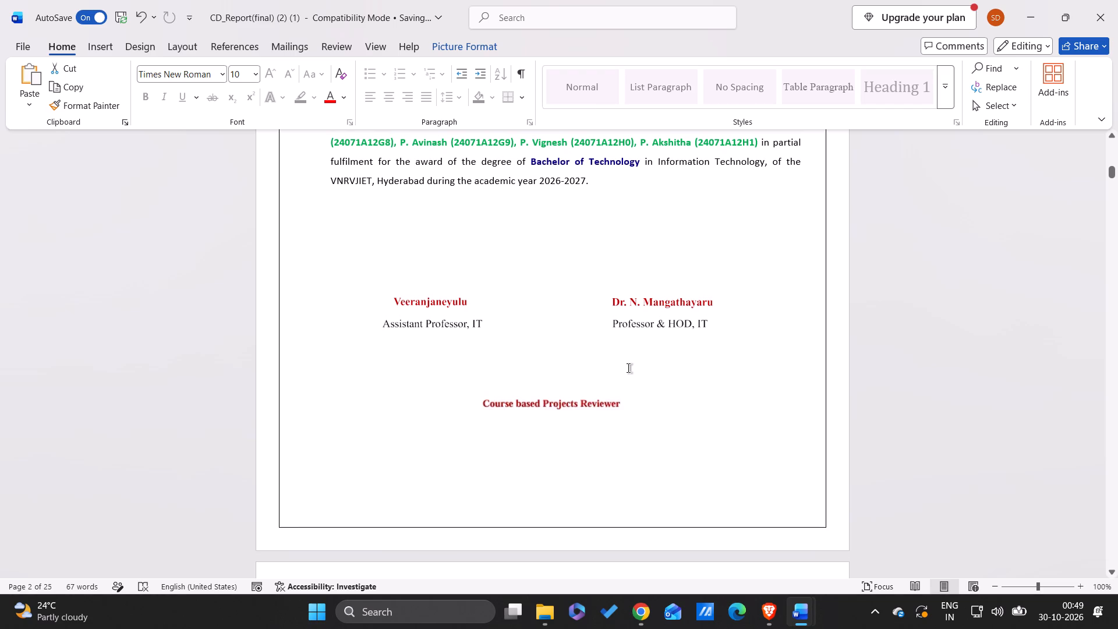
scroll(628, 368, "up", 3)
scroll(628, 368, "down", 1)
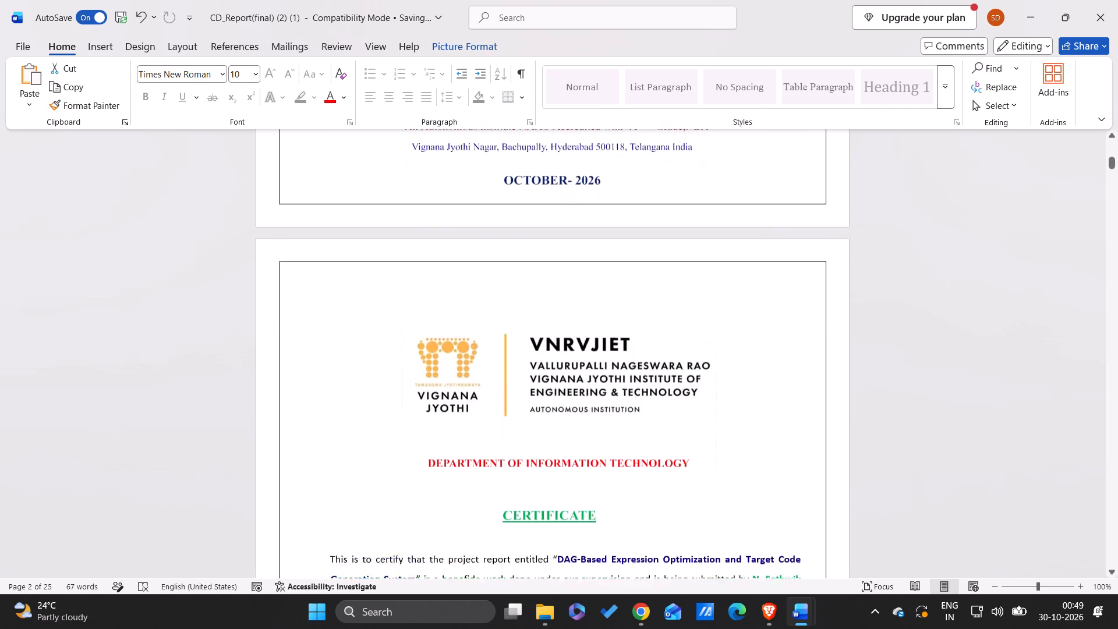
scroll(628, 368, "down", 1)
scroll(622, 293, "up", 1)
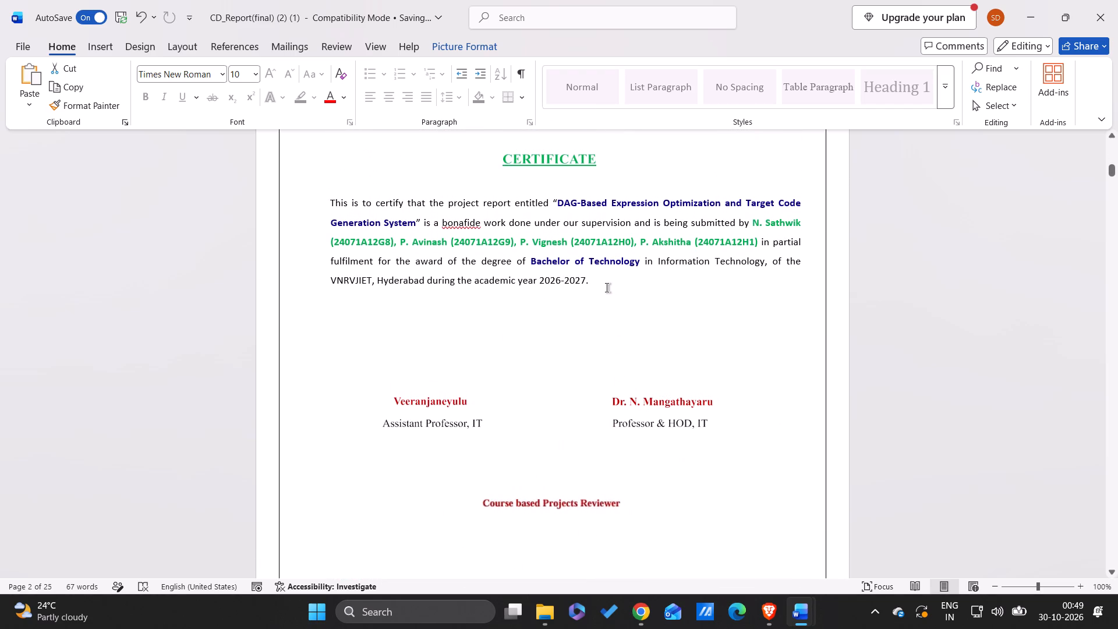
left_click_drag(604, 285, 330, 195)
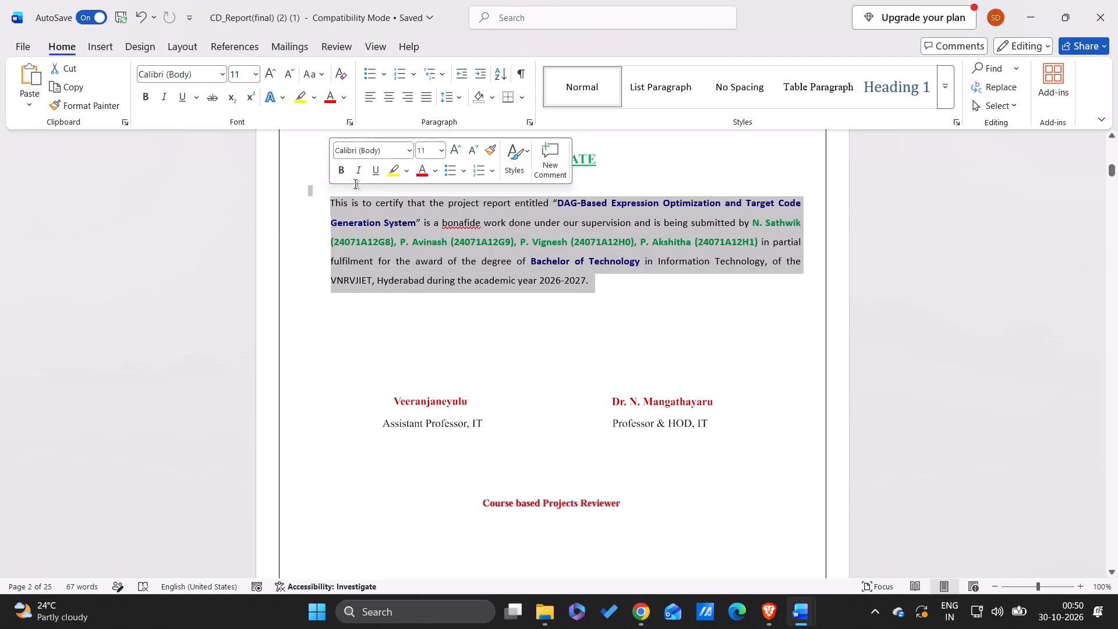
left_click(408, 148)
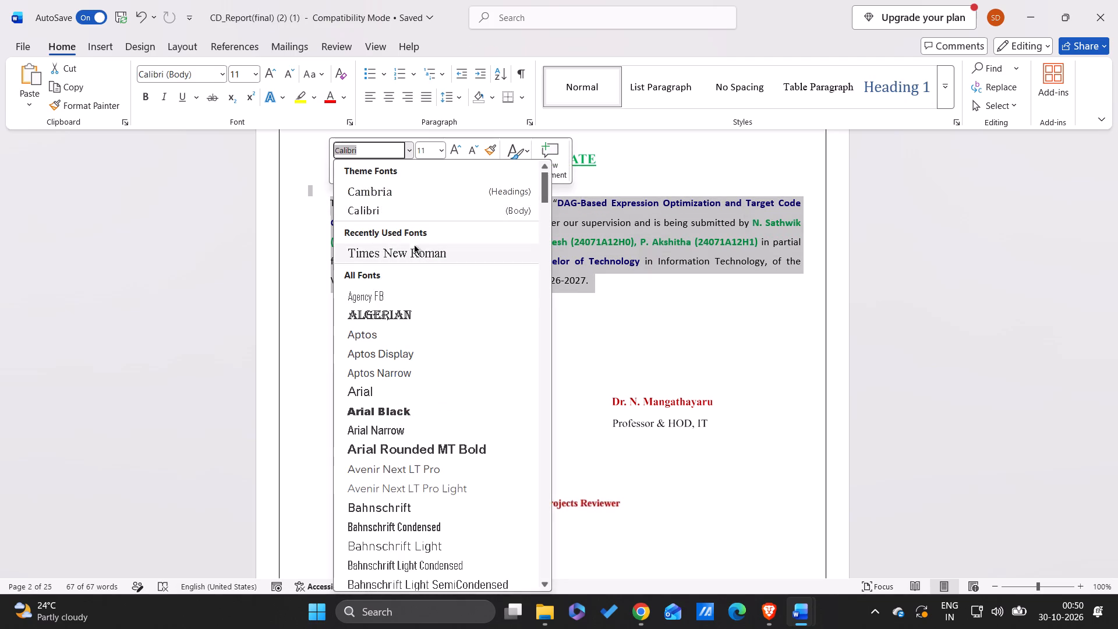
left_click(412, 254)
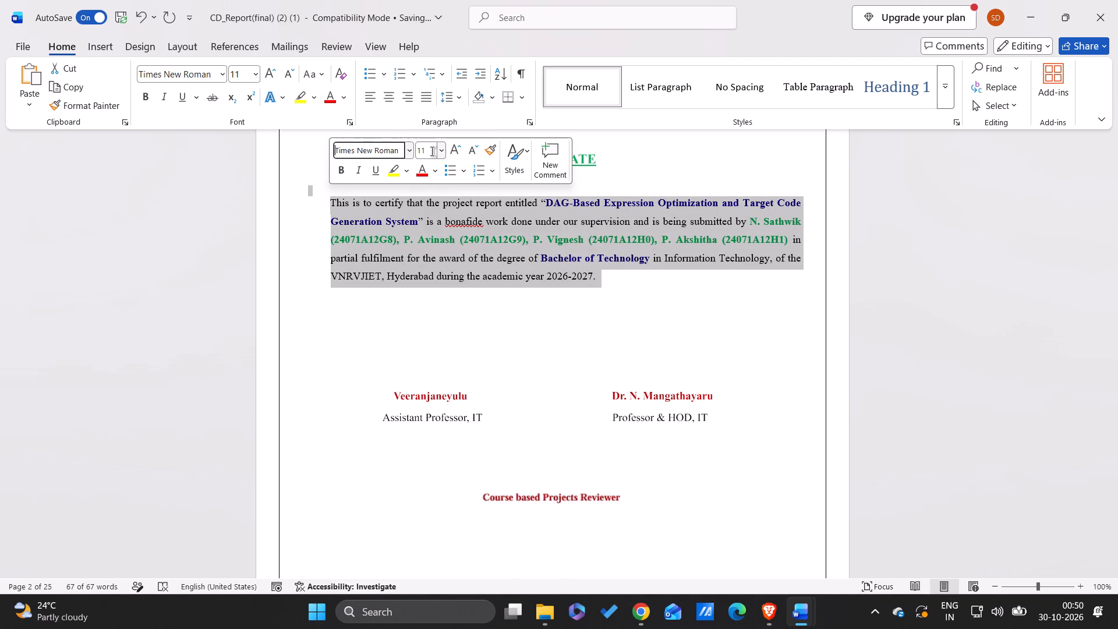
left_click(431, 151)
type("10")
left_click(608, 344)
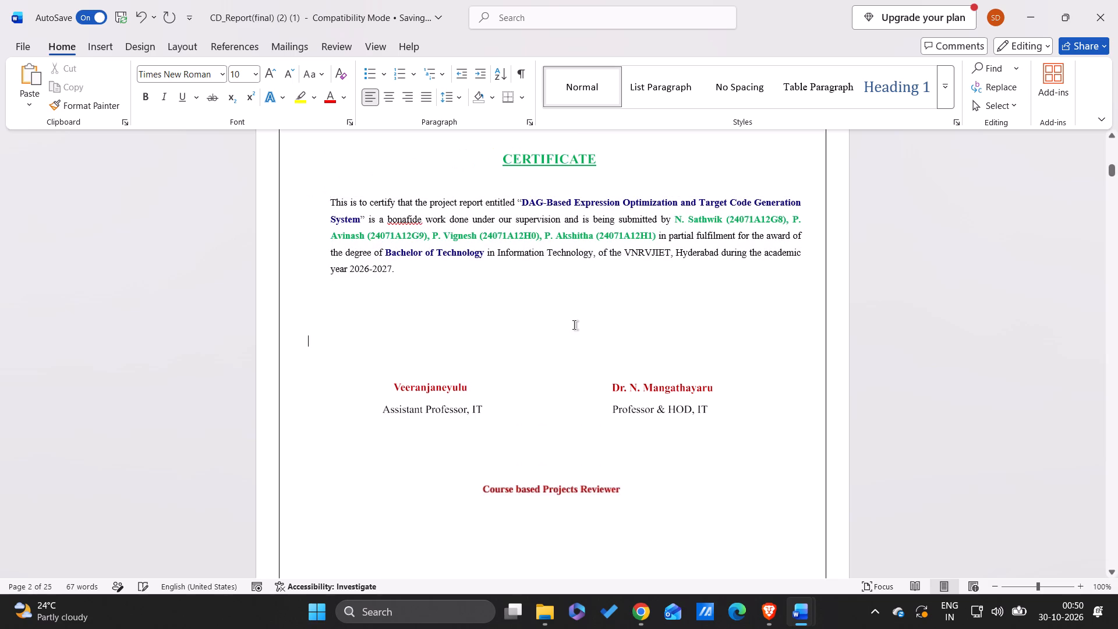
Examine the declaration paragraph's text formatting, including the supervisor line, for comparison with the certificate paragraph.
scroll(574, 325, "up", 1)
scroll(574, 325, "down", 6)
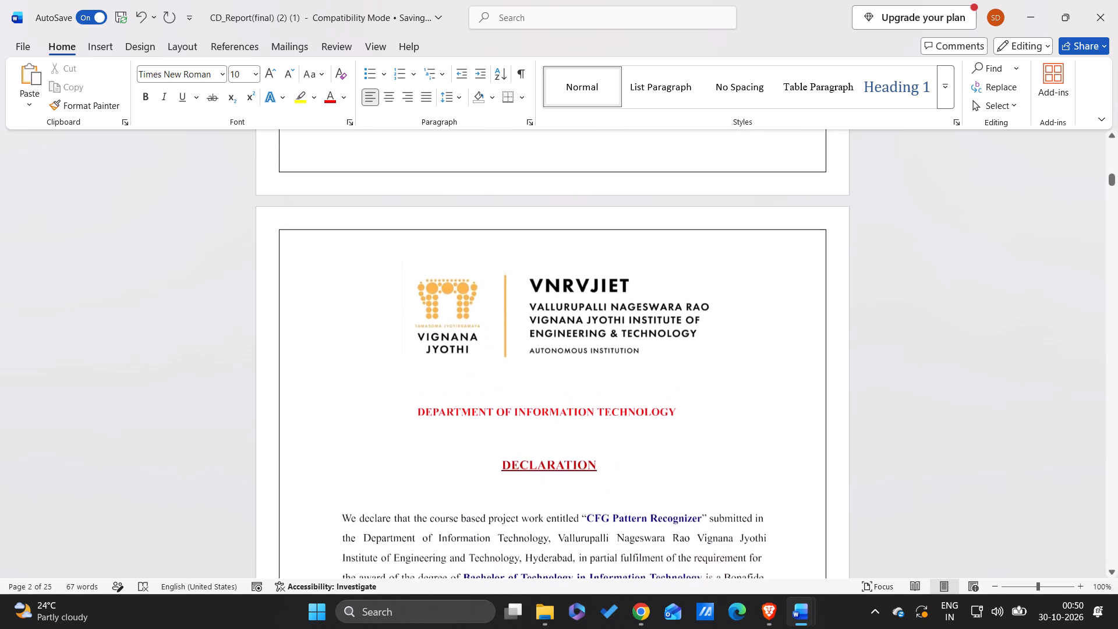
scroll(574, 325, "down", 1)
left_click(569, 487)
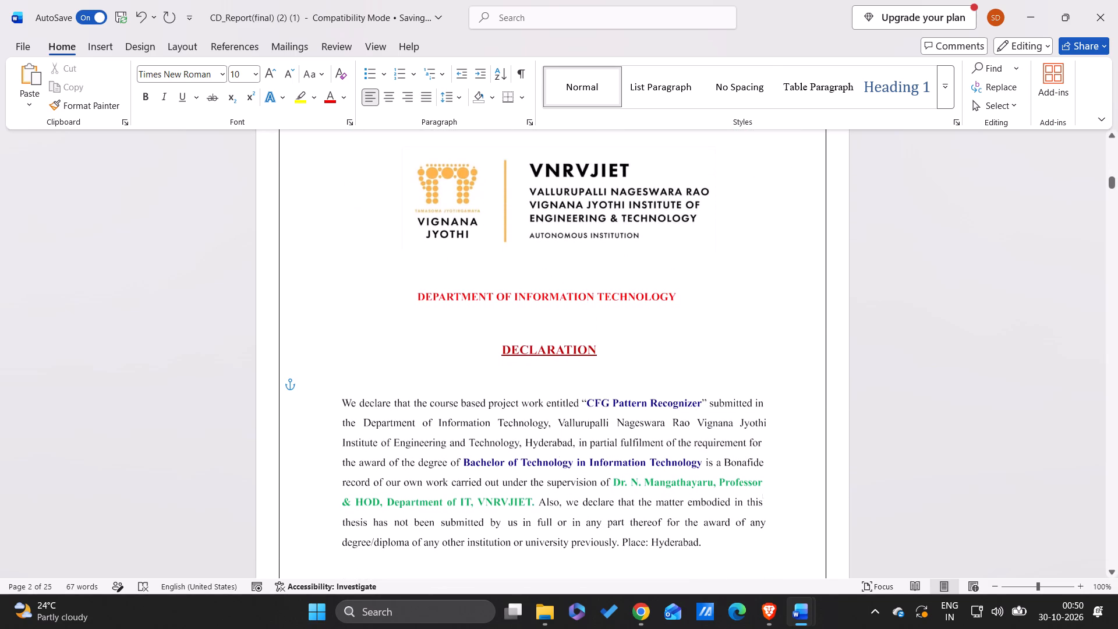
scroll(399, 306, "up", 1)
scroll(448, 373, "down", 1)
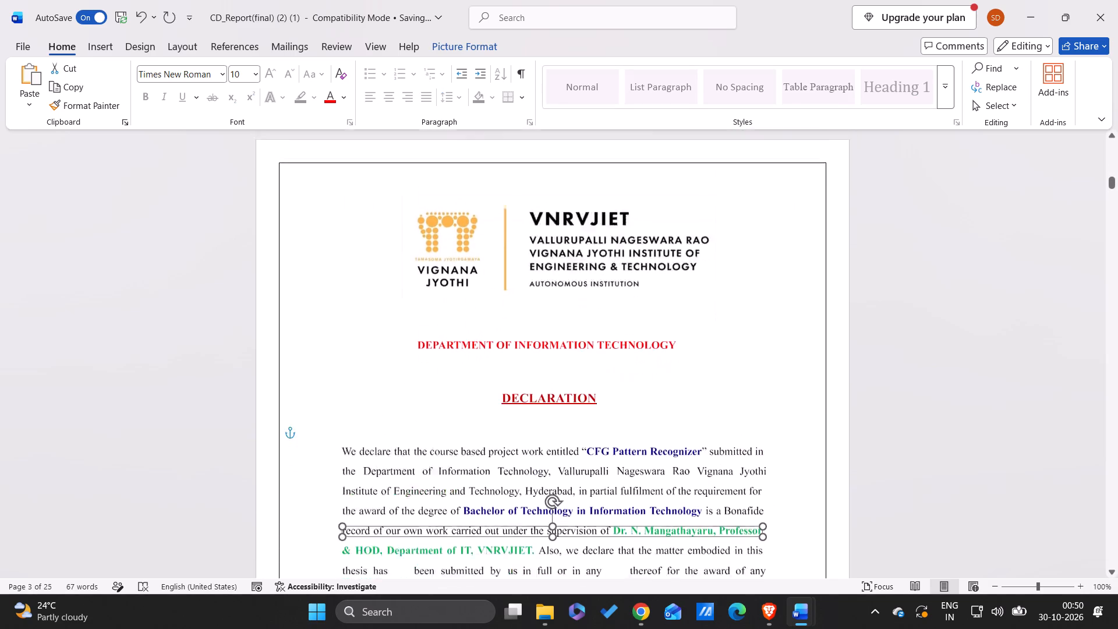
scroll(448, 373, "down", 1)
scroll(493, 252, "down", 1, "ctrl")
scroll(493, 252, "up", 2)
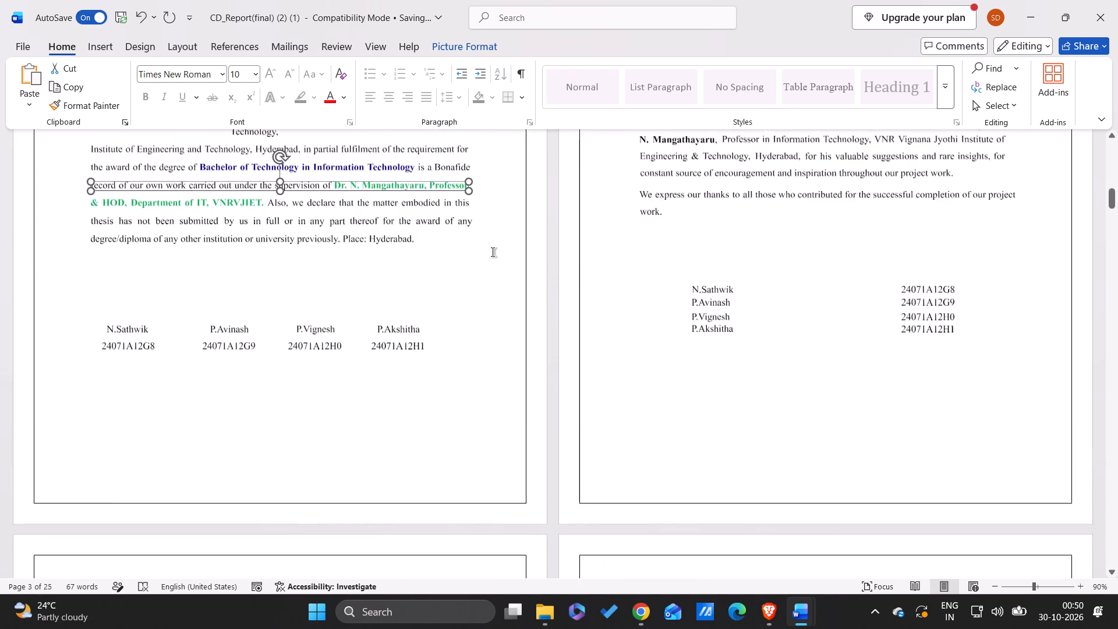
scroll(493, 252, "up", 1)
left_click(353, 292)
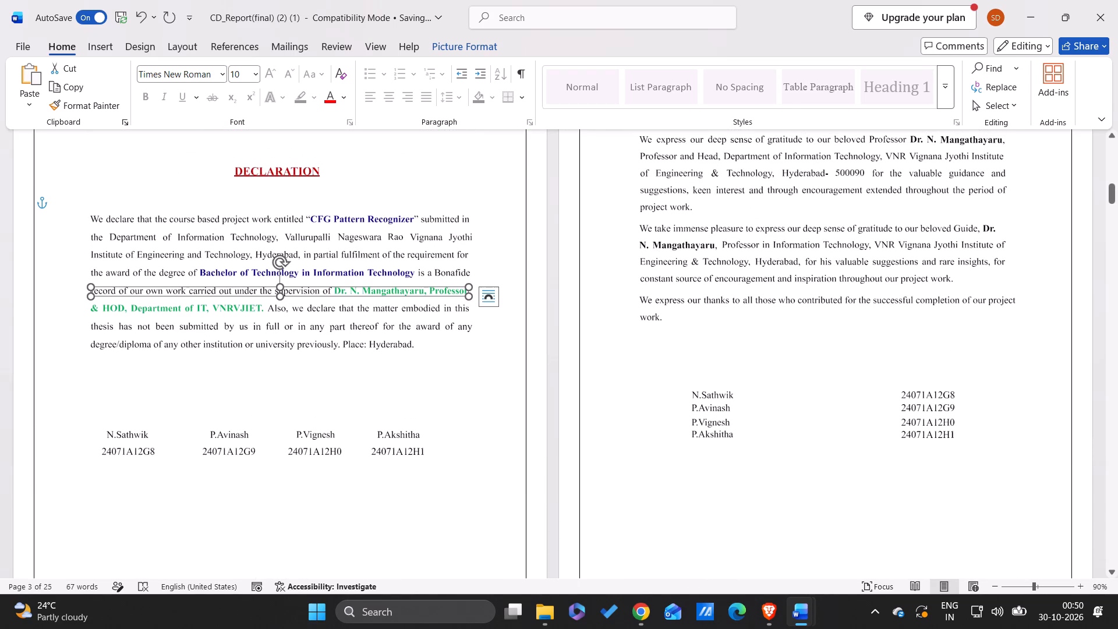
triple_click(353, 292)
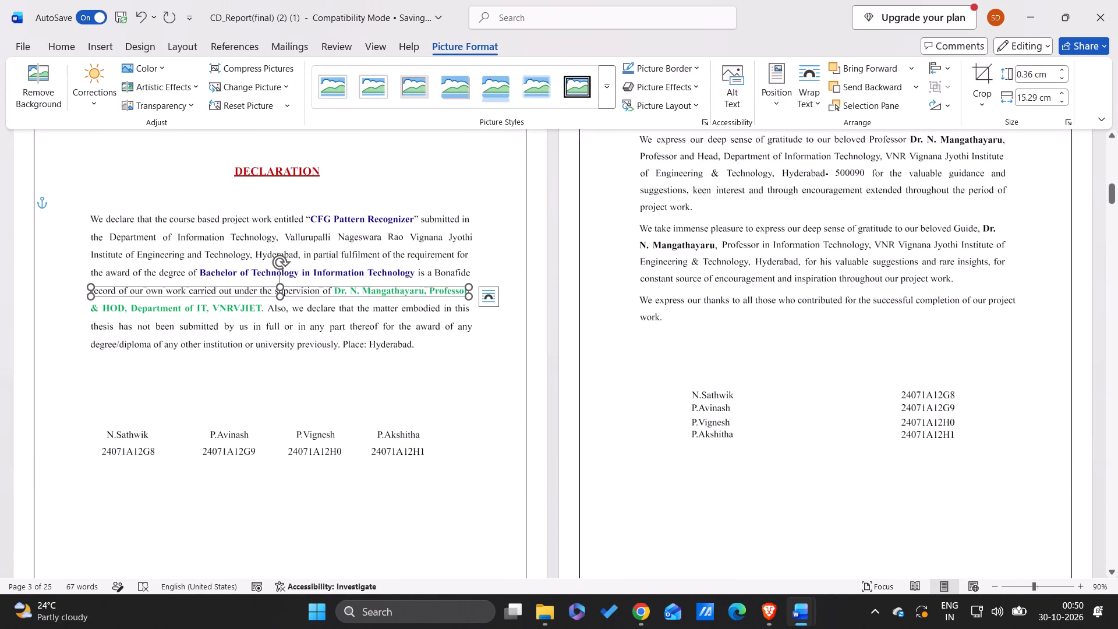
left_click(398, 288)
left_click(402, 289)
Set the font size of the fourth student's roll number in the certificate paragraph to 12.
scroll(415, 331, "up", 2)
scroll(605, 411, "up", 1)
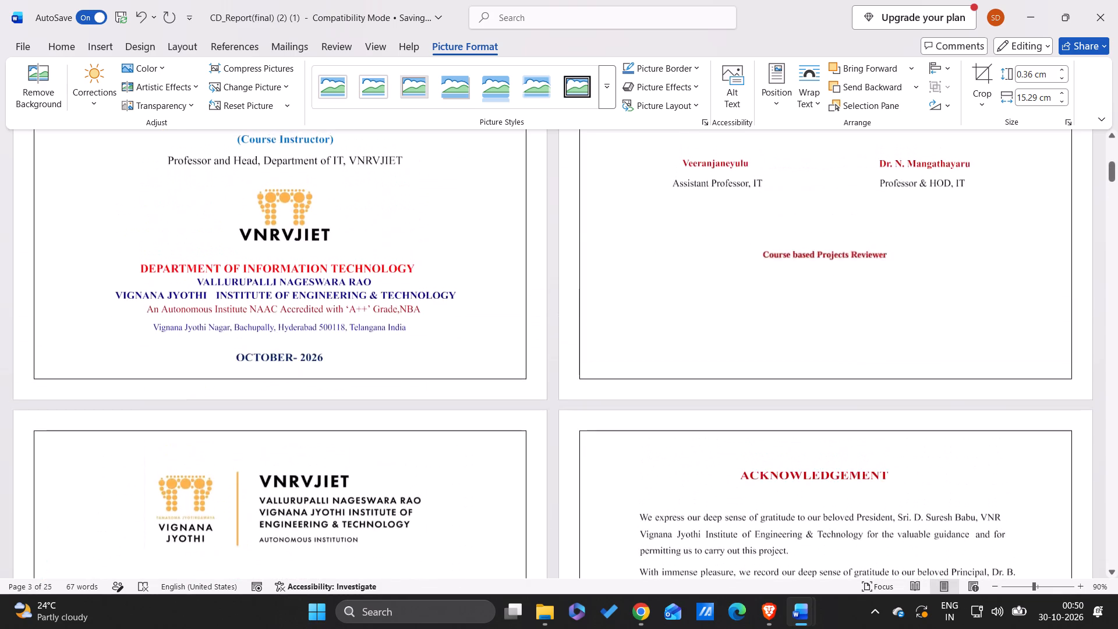
scroll(605, 411, "up", 1)
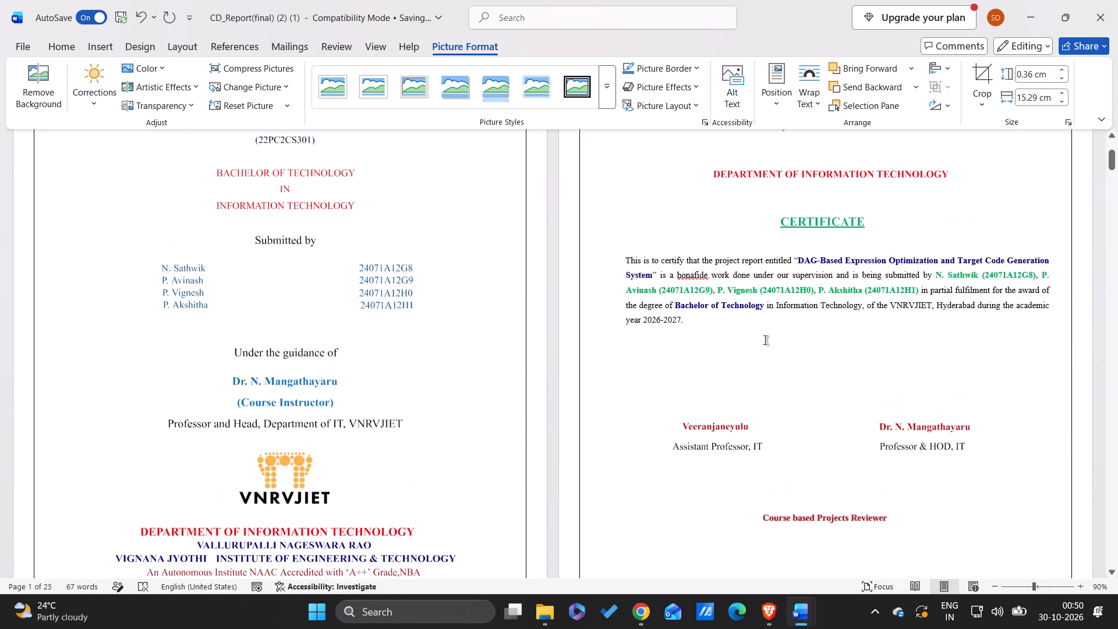
scroll(765, 340, "up", 4, "ctrl")
scroll(765, 340, "down", 4)
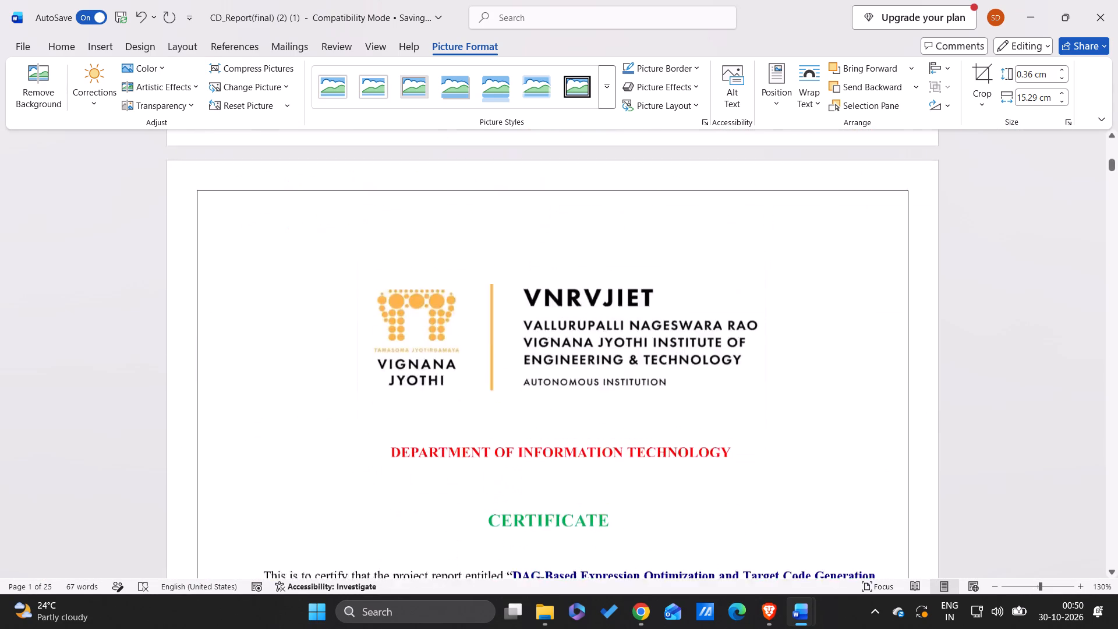
scroll(765, 340, "down", 1)
scroll(765, 340, "up", 2)
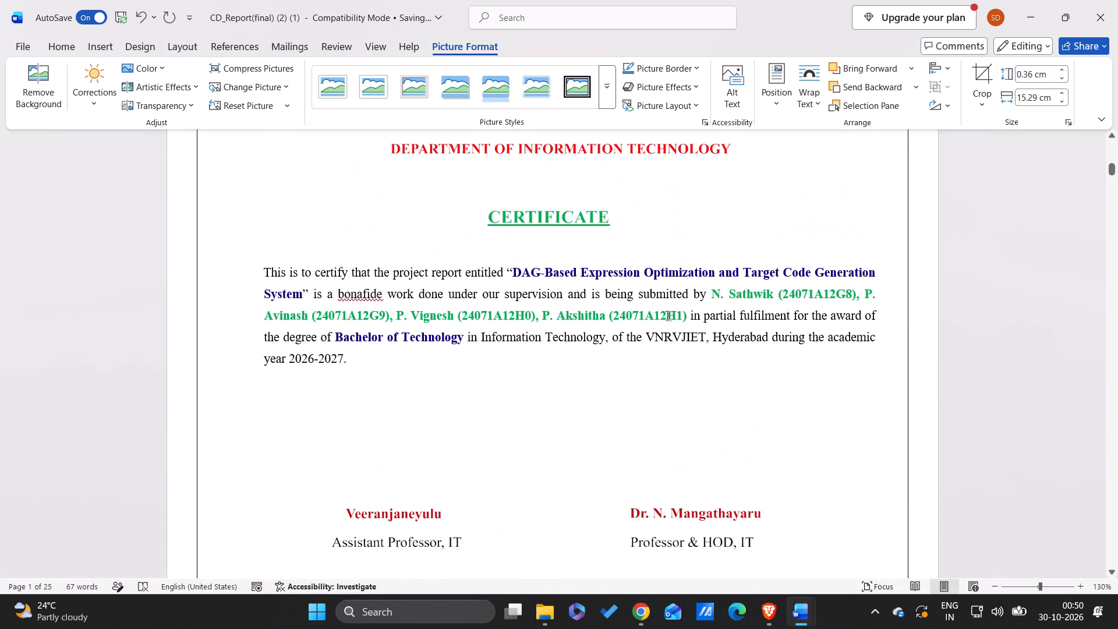
left_click(667, 316)
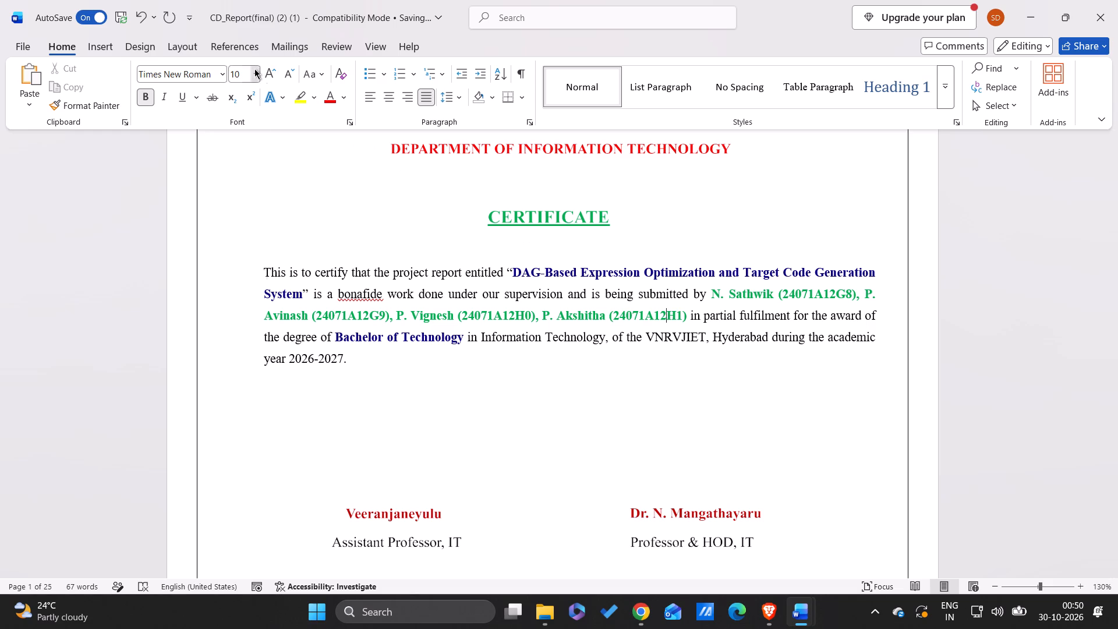
left_click(254, 69)
type("12")
key("Return")
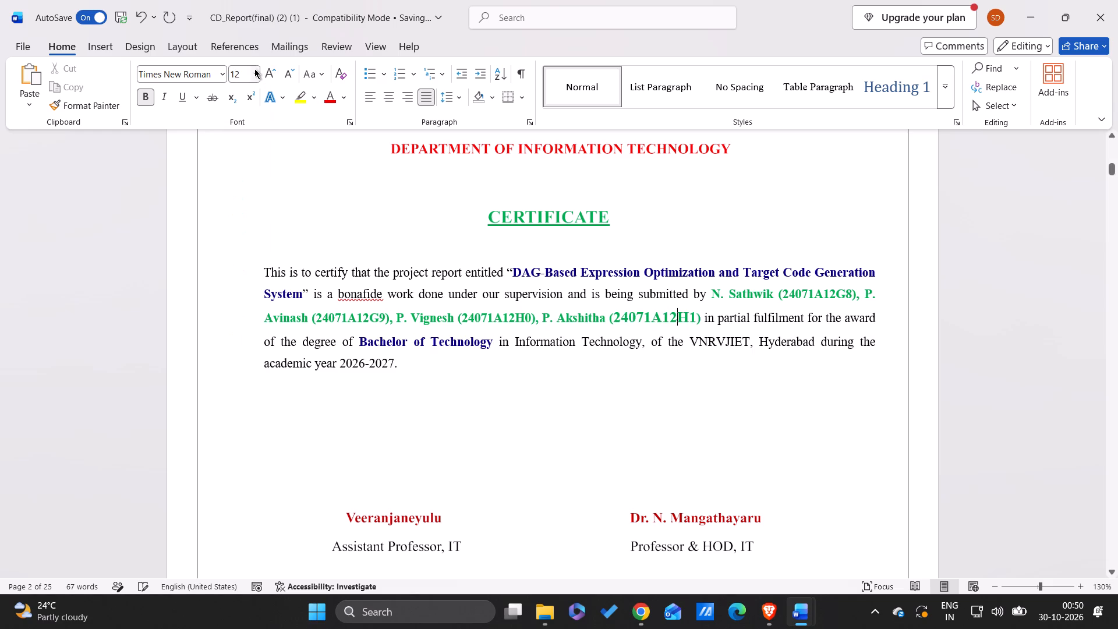
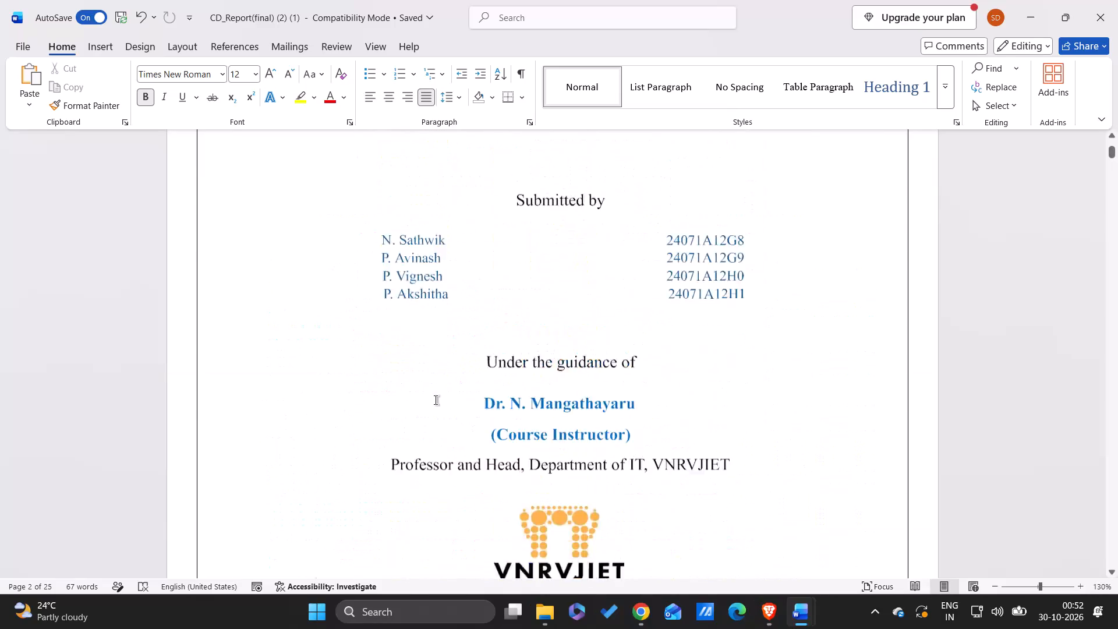
Compare the layout and text formatting of the cover, certificate, declaration and acknowledgement pages, including their student details.
scroll(436, 400, "up", 1)
scroll(436, 400, "down", 12)
scroll(436, 400, "up", 2)
scroll(436, 400, "down", 3)
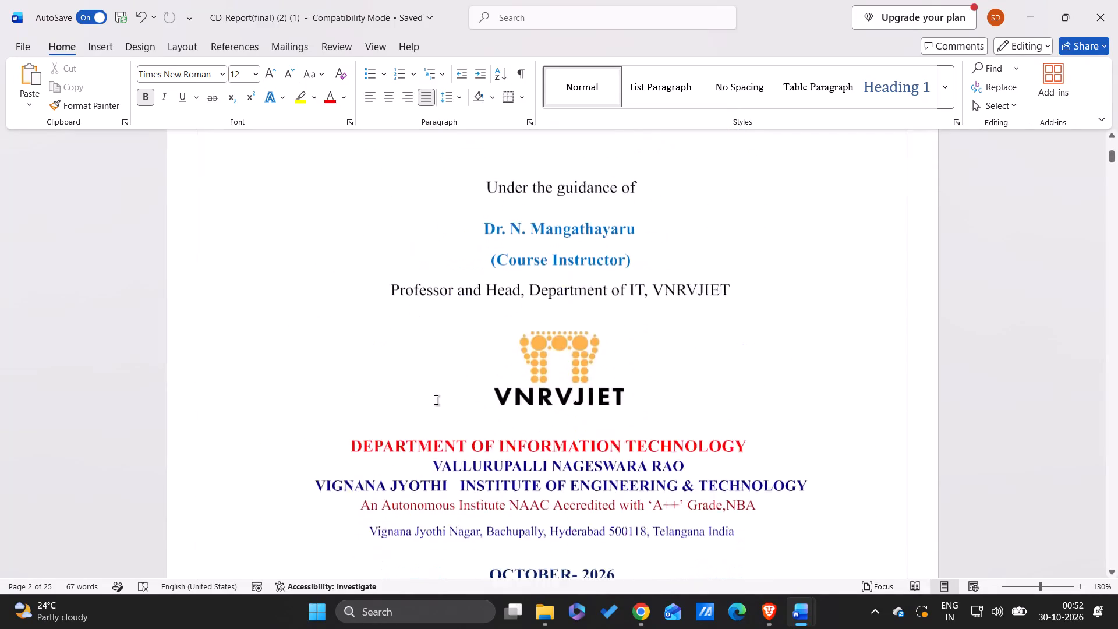
scroll(436, 400, "down", 6)
scroll(436, 400, "up", 2)
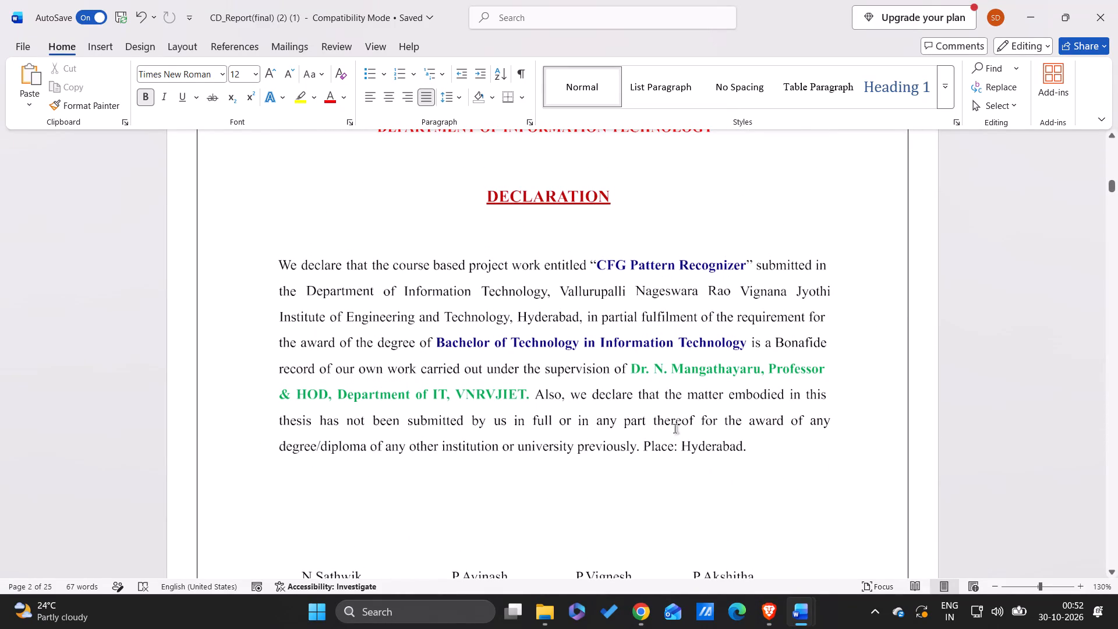
left_click(746, 448)
scroll(746, 448, "down", 3, "ctrl")
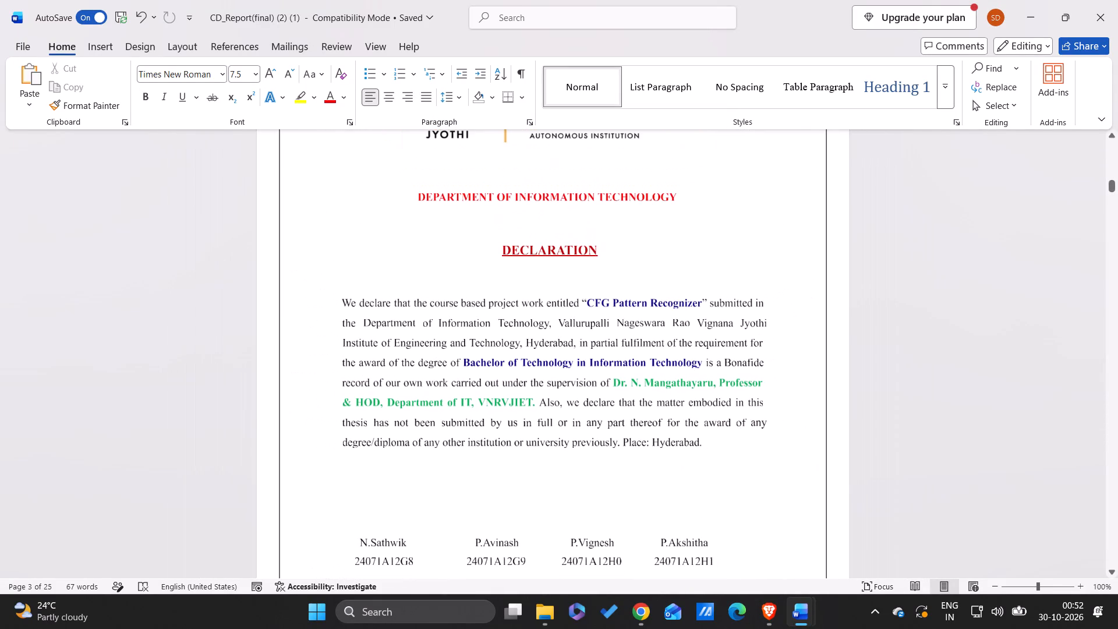
scroll(746, 448, "down", 2, "ctrl")
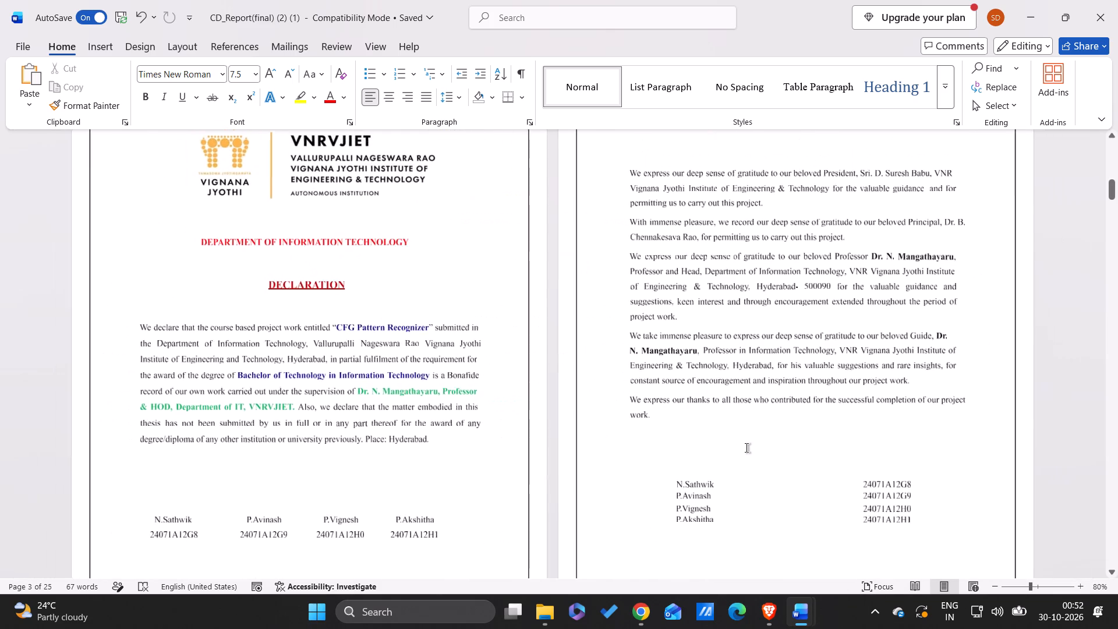
scroll(746, 448, "up", 4)
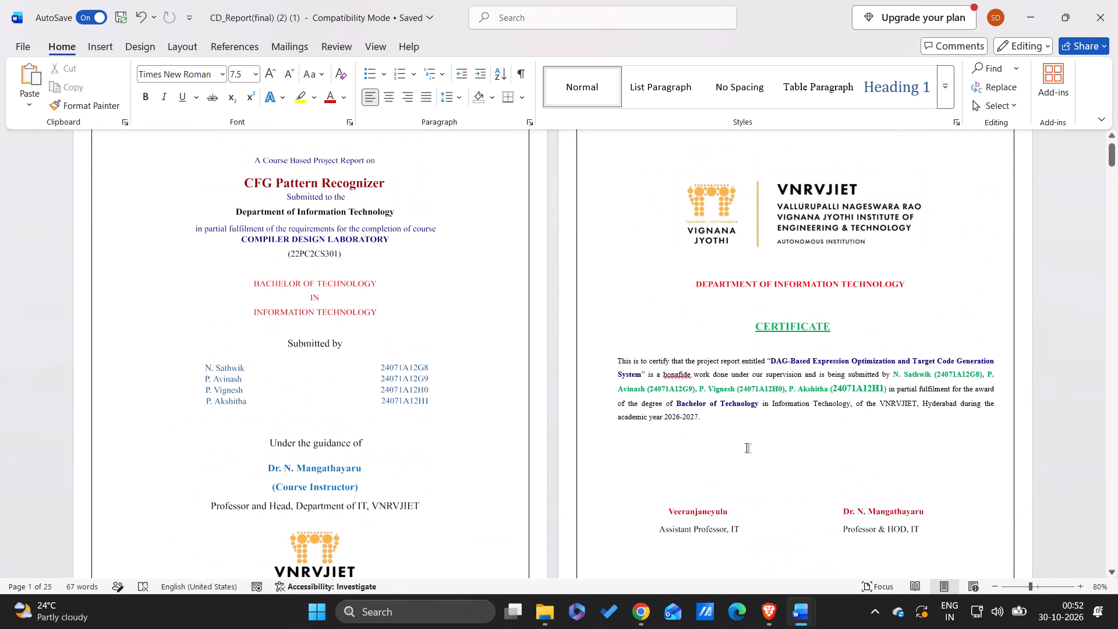
scroll(746, 448, "up", 4, "ctrl")
scroll(746, 448, "down", 3)
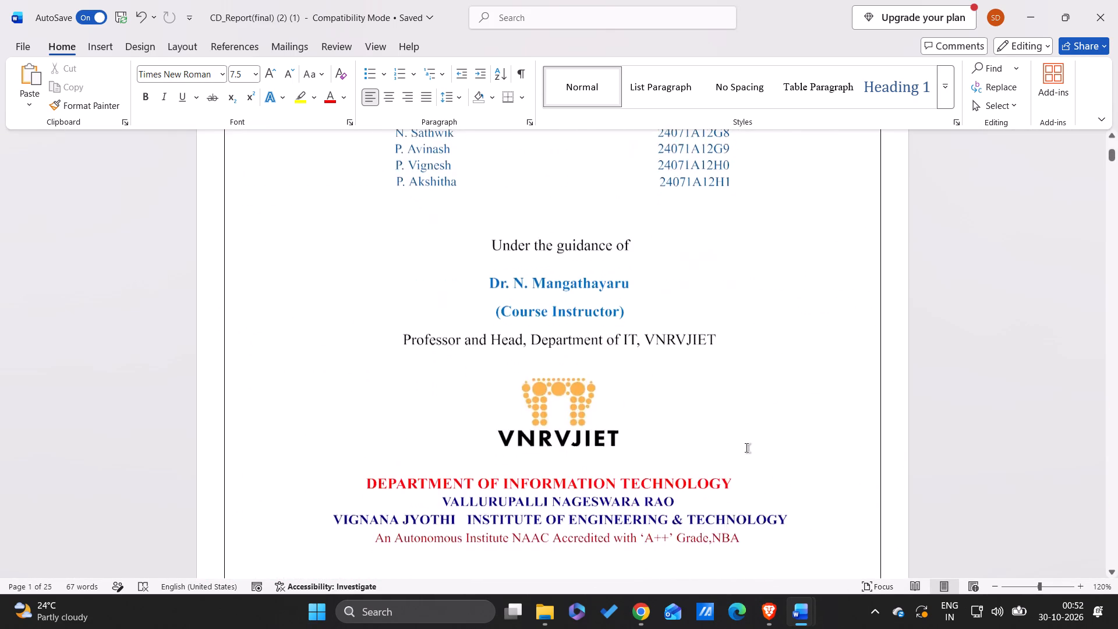
scroll(746, 448, "down", 3)
scroll(746, 448, "up", 1)
scroll(746, 448, "down", 1)
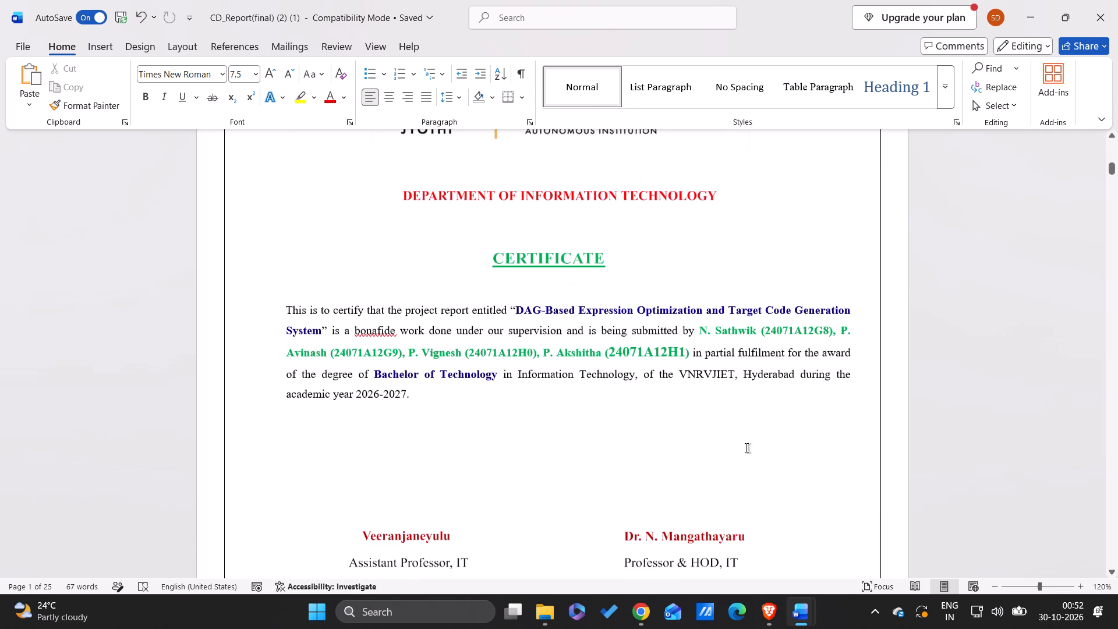
Select the whole certificate paragraph, from "This is to certify" through "academic year 2026-2027", and compare it with the declaration paragraph.
left_click_drag(418, 381, 318, 325)
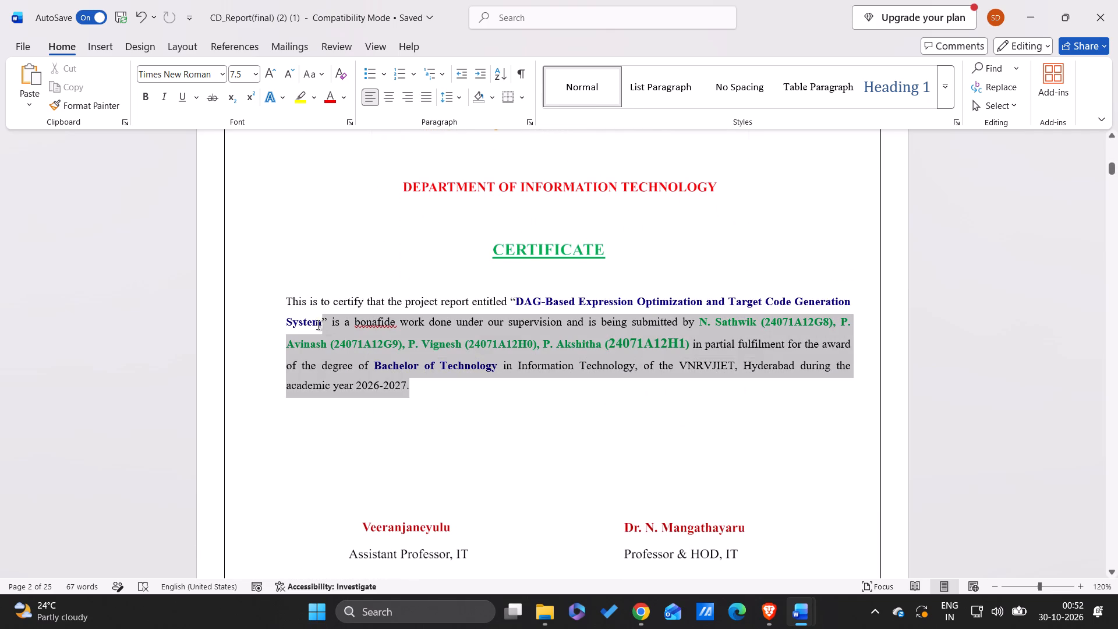
left_click_drag(318, 325, 289, 306)
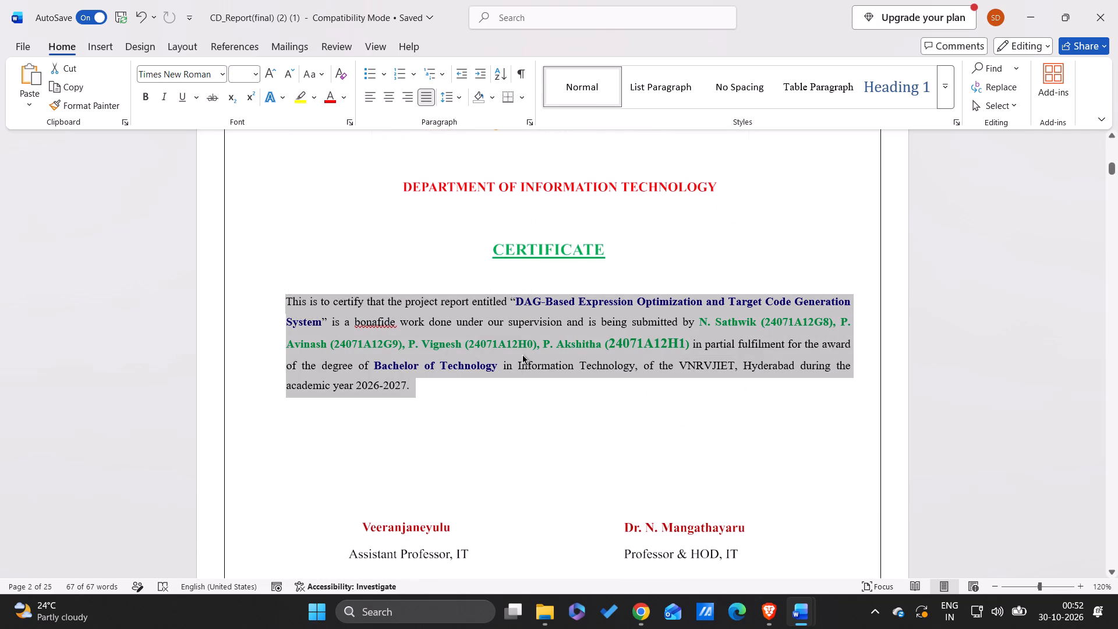
scroll(522, 355, "down", 4)
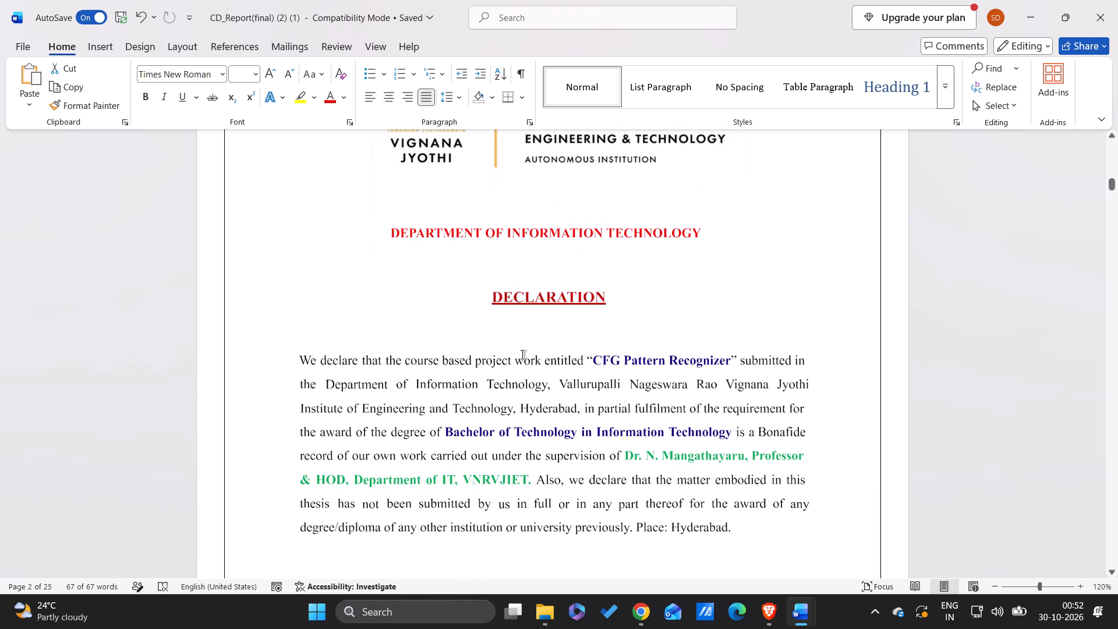
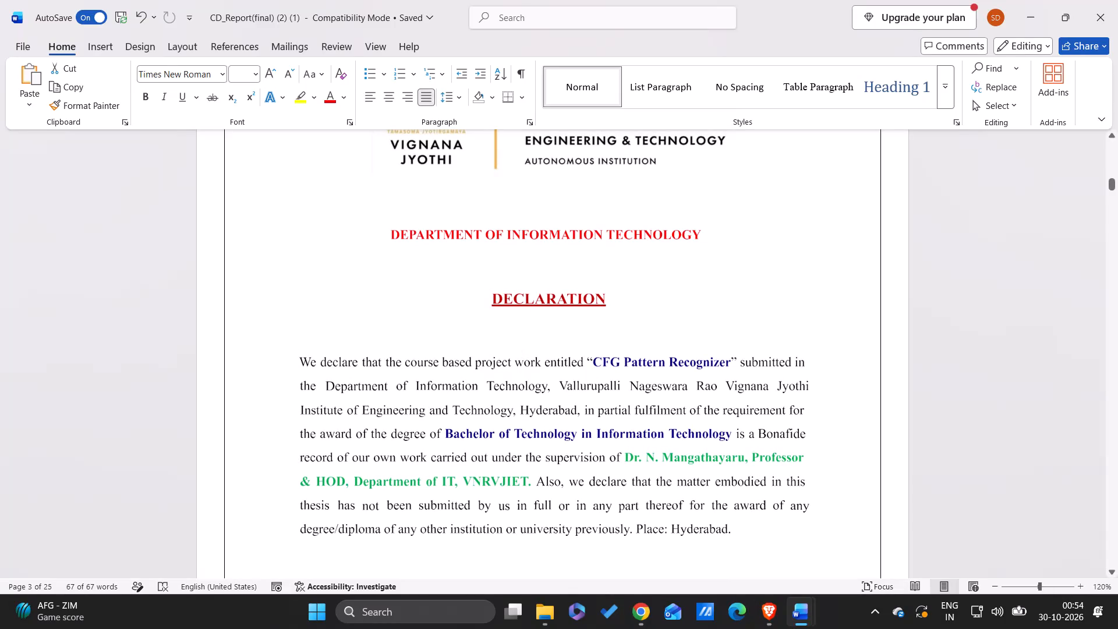
Select the opening line of the declaration paragraph, starting "We declare that the course based project work", to check its text formatting.
left_click(464, 365)
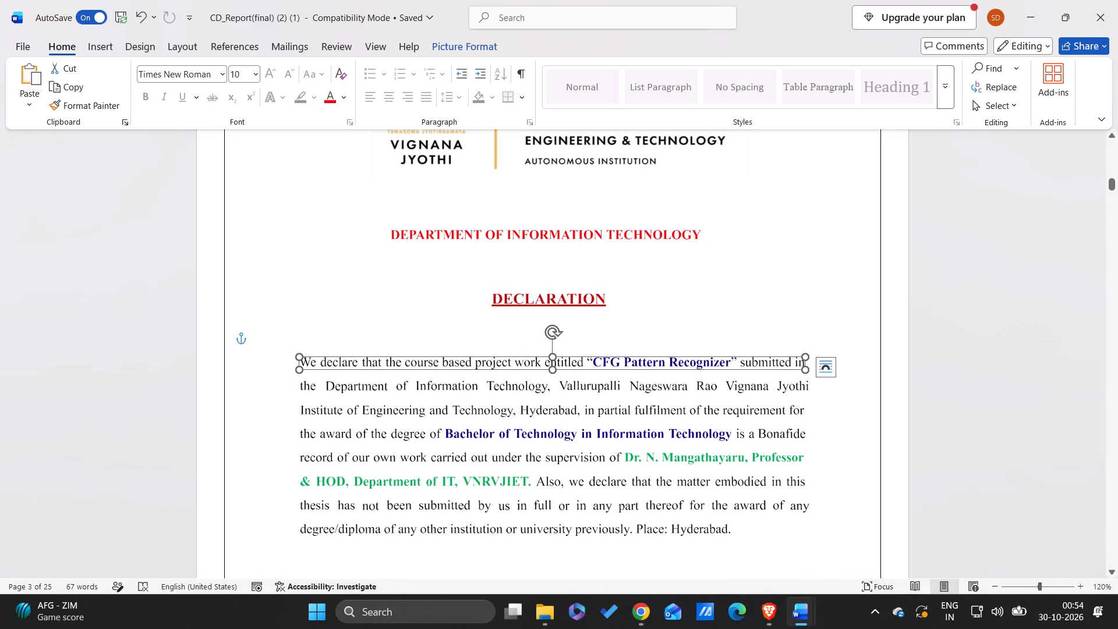
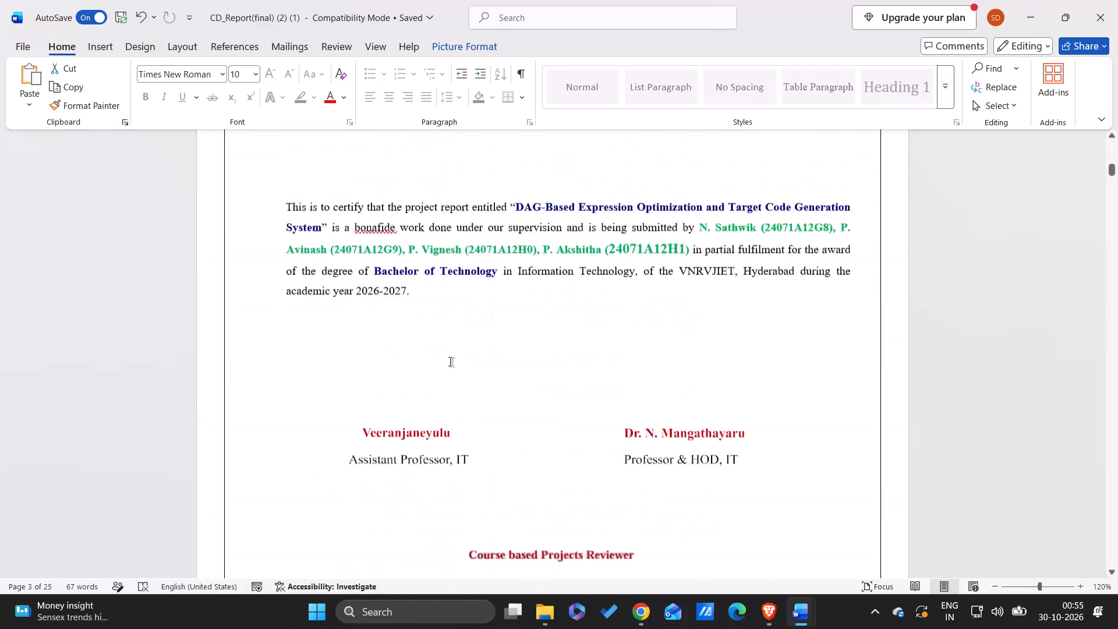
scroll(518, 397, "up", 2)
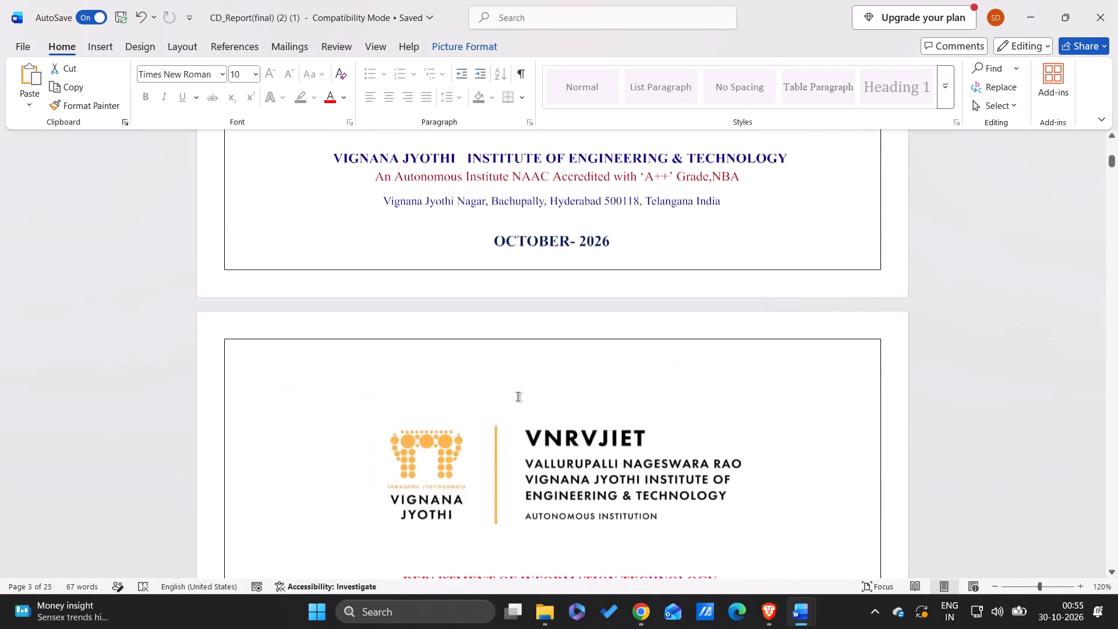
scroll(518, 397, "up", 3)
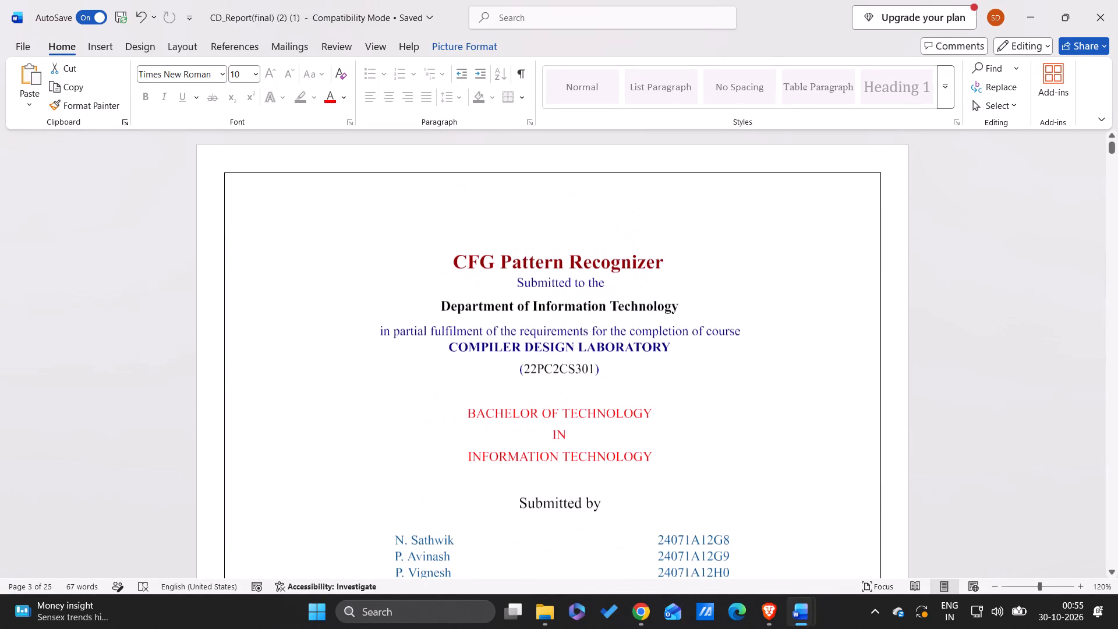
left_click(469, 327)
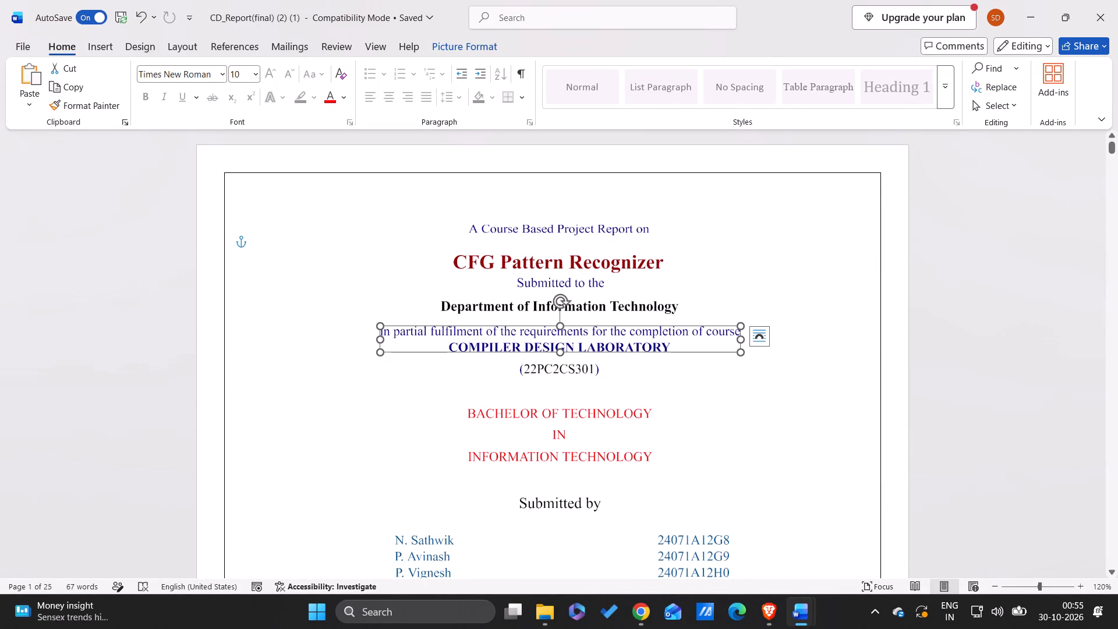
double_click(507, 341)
Delete the leftover certificate paragraph for "CFG Pattern Recognizer" from the page near the end of the report.
scroll(507, 341, "down", 20)
scroll(507, 341, "down", 20)
scroll(507, 341, "down", 6)
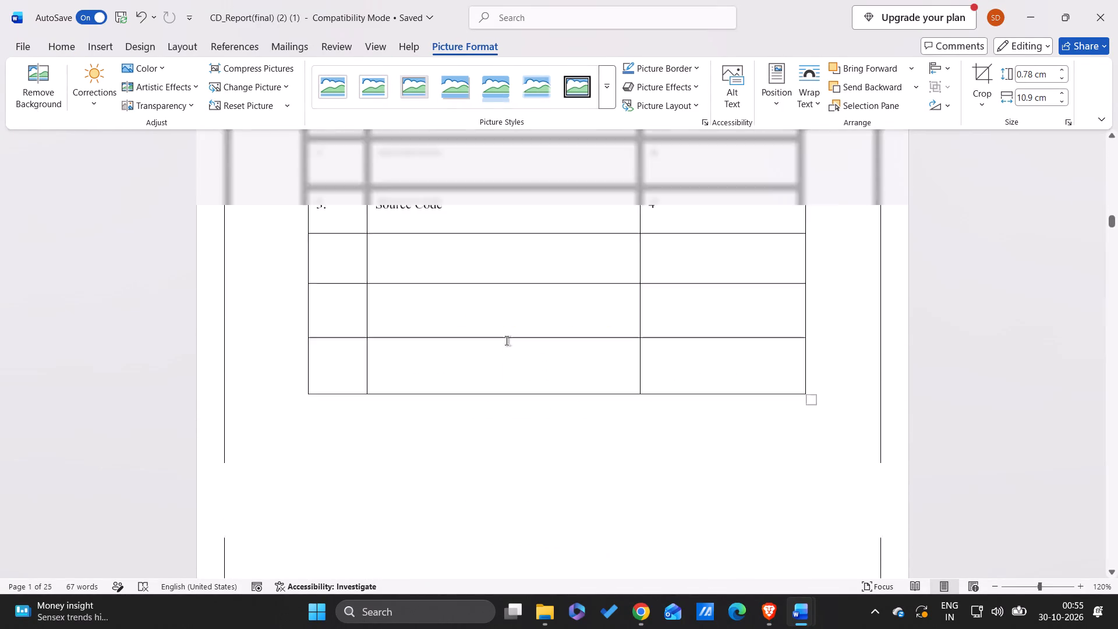
scroll(507, 341, "down", 20)
scroll(507, 341, "down", 20)
scroll(516, 405, "up", 2)
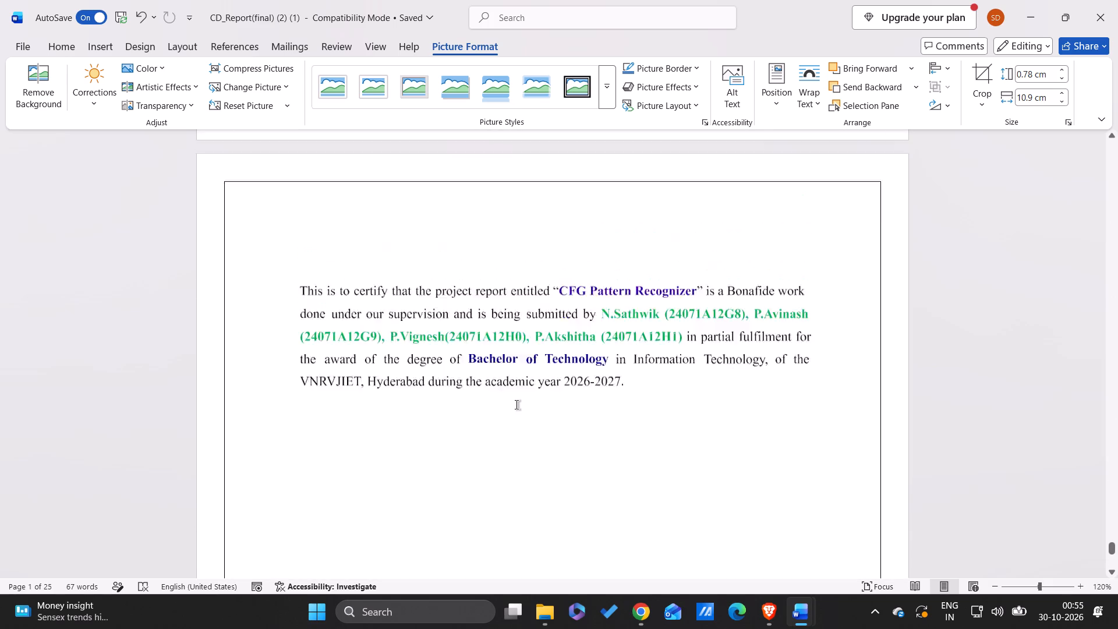
scroll(516, 405, "up", 2)
scroll(516, 405, "down", 3)
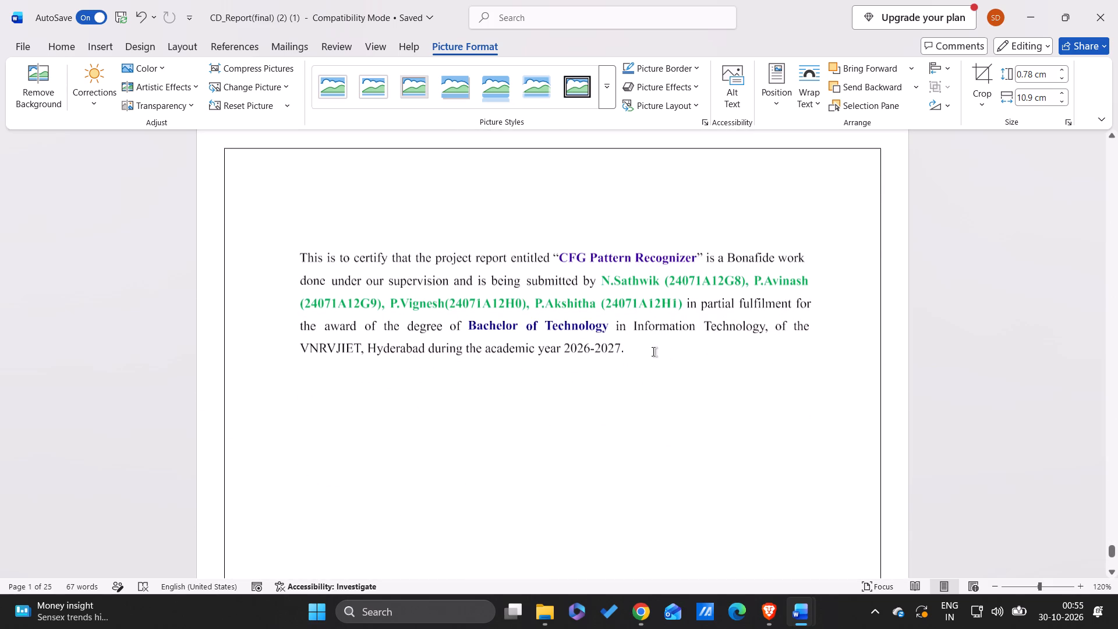
left_click_drag(653, 352, 293, 255)
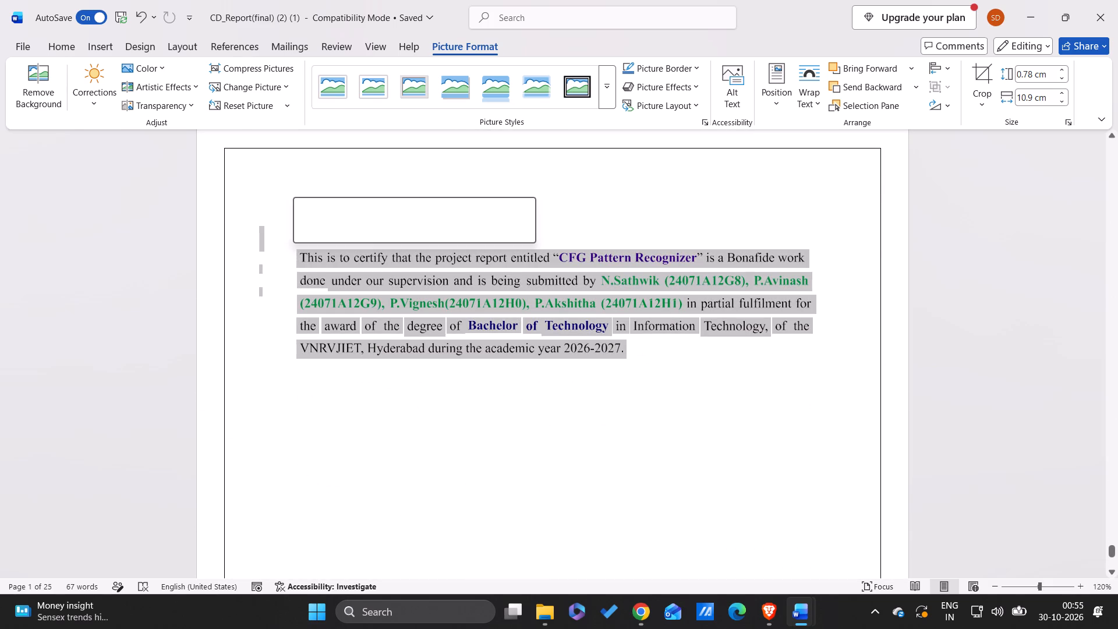
key("Delete")
Review the report backwards from the references through the conclusion, test outputs and source code to the cover page.
scroll(293, 255, "up", 2)
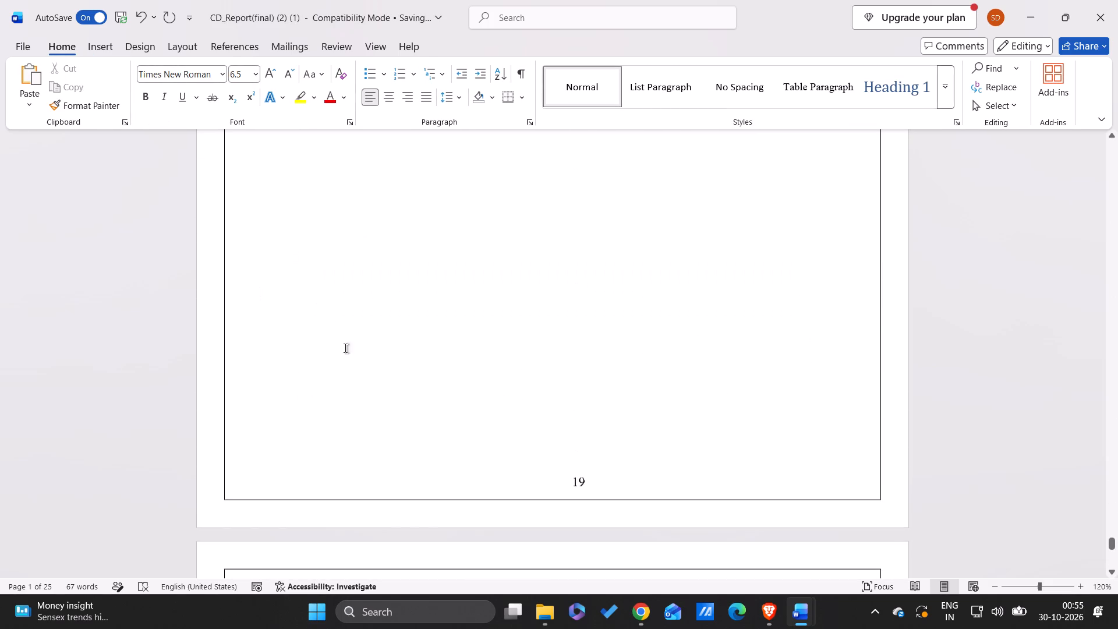
scroll(360, 368, "up", 2)
left_click(466, 365)
scroll(466, 365, "up", 1)
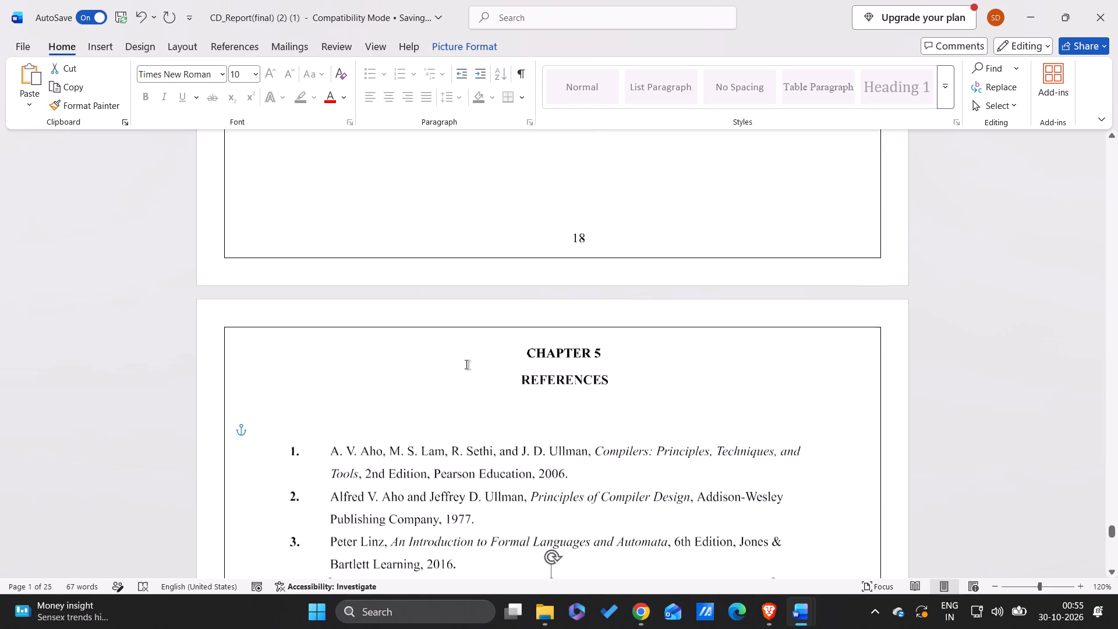
scroll(466, 365, "up", 2)
left_click(519, 462)
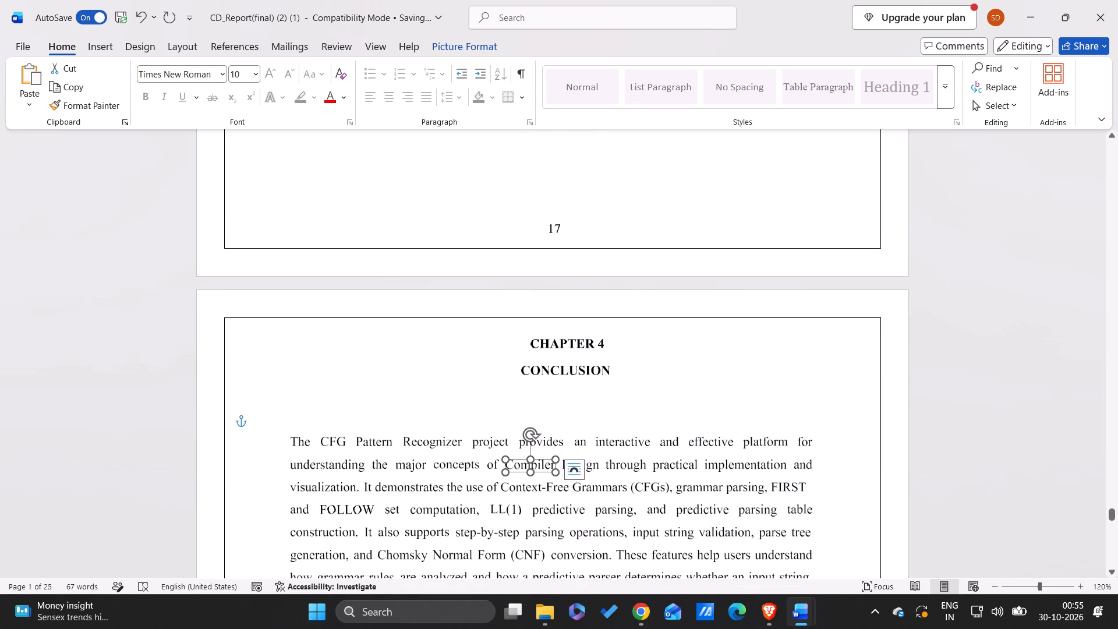
scroll(519, 462, "up", 3)
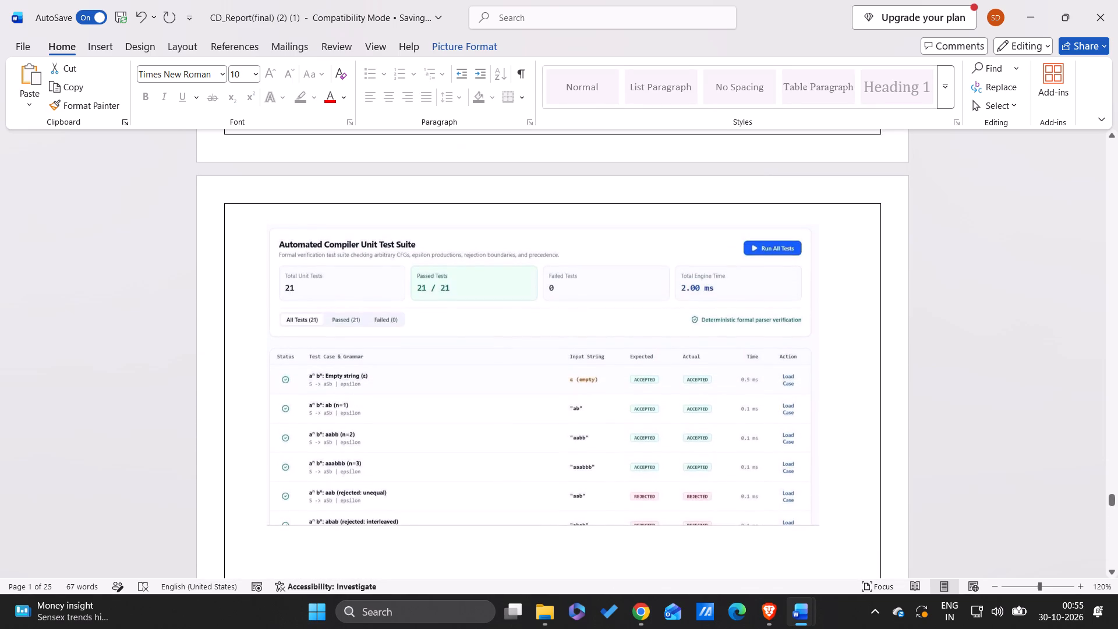
left_click(459, 432)
scroll(459, 432, "up", 5)
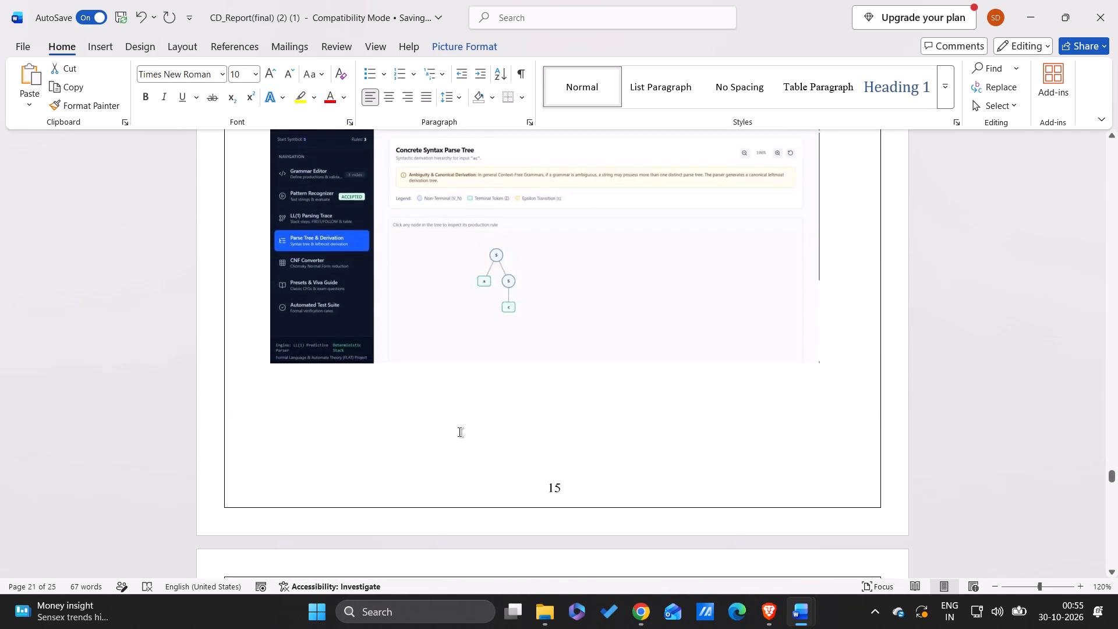
scroll(459, 432, "up", 6)
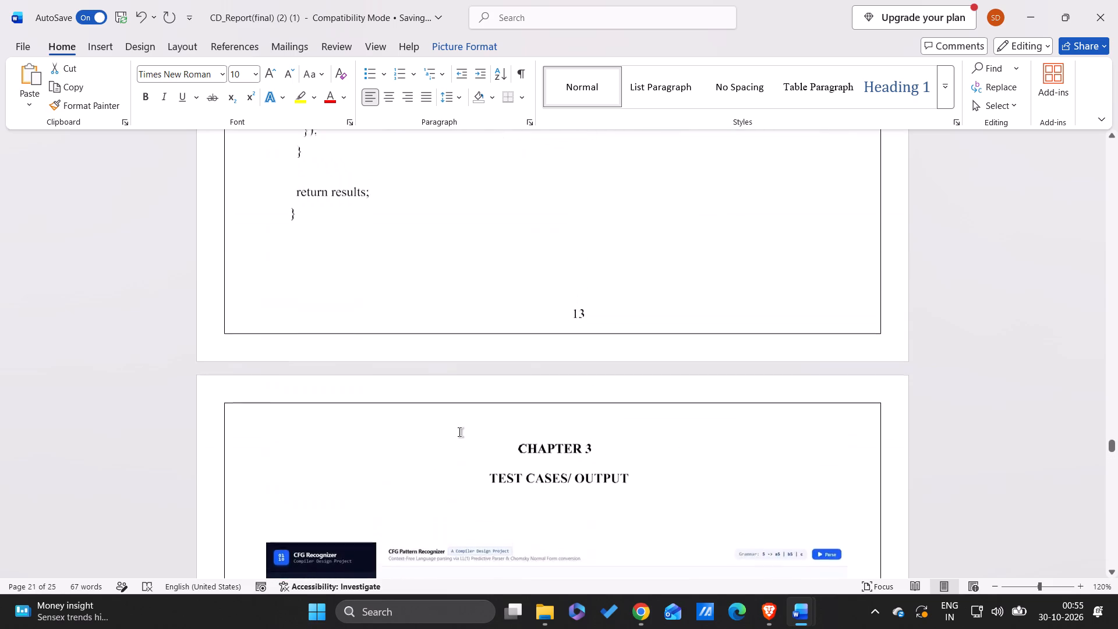
scroll(459, 432, "up", 2)
left_click(390, 327)
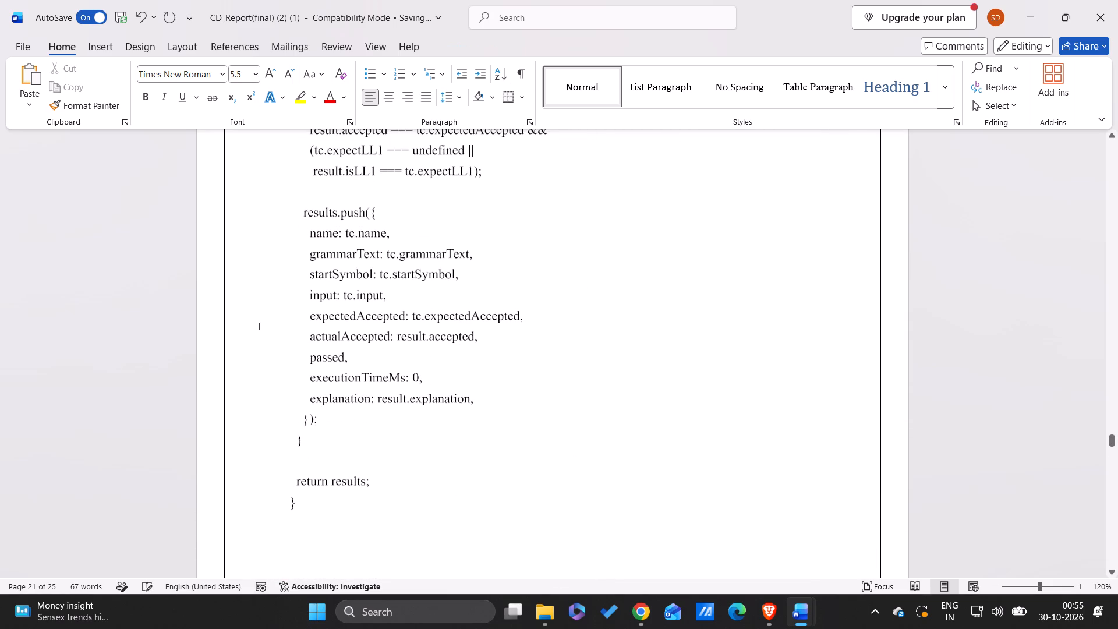
left_click(385, 337)
scroll(385, 337, "up", 12)
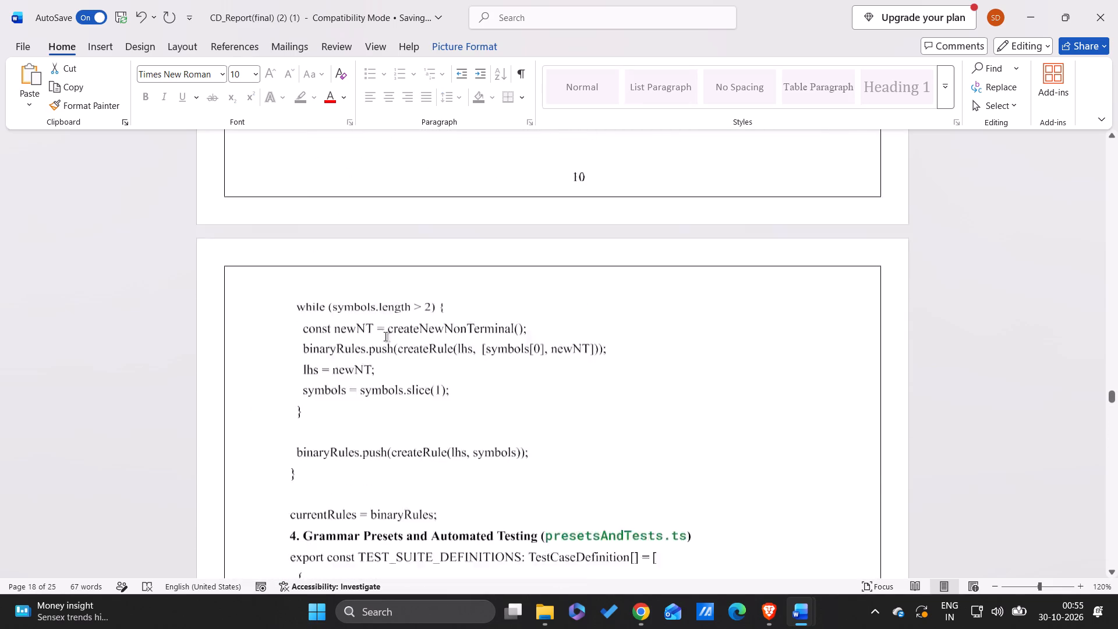
scroll(385, 337, "up", 20)
scroll(385, 337, "up", 1)
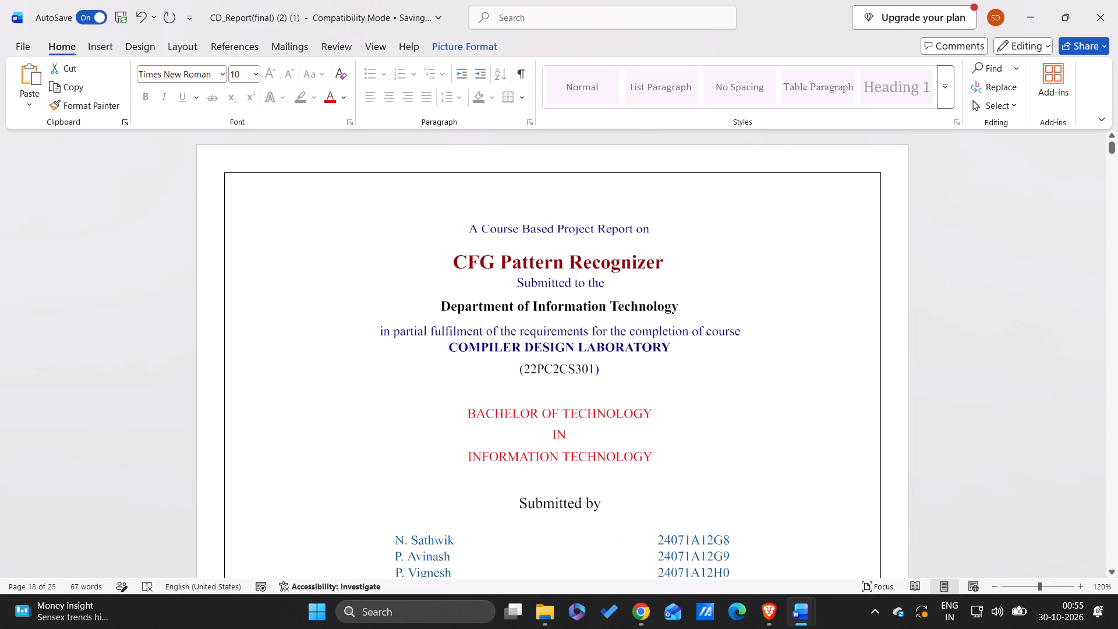
Compare the certificate page's text and layout with the cover, declaration and acknowledgement pages.
scroll(525, 411, "down", 3)
scroll(525, 411, "down", 4, "ctrl")
scroll(525, 411, "down", 2)
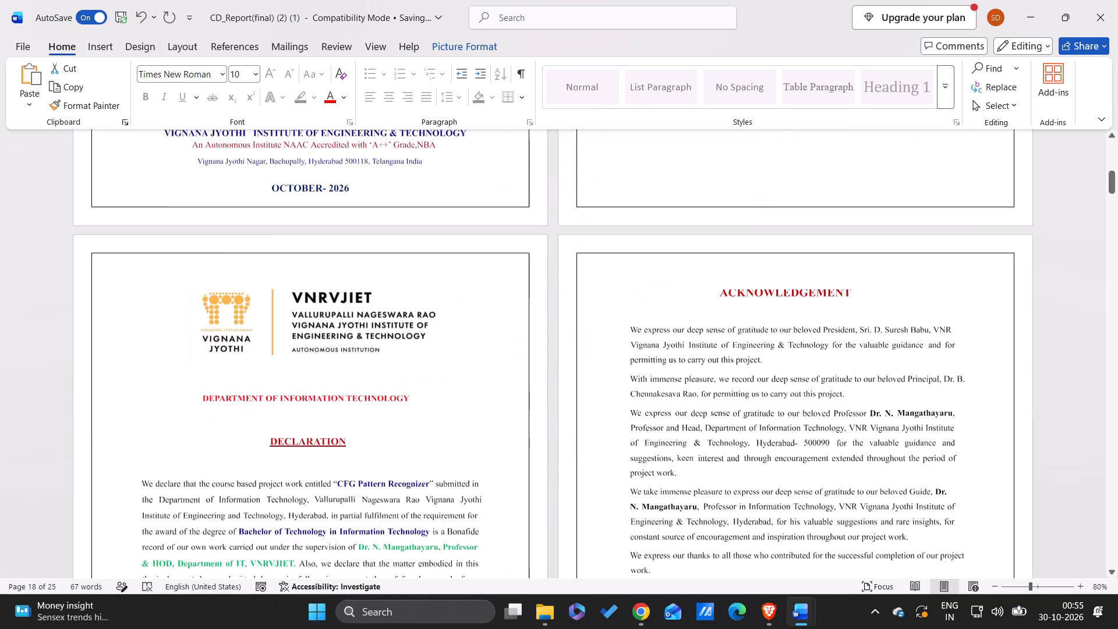
scroll(525, 411, "down", 2)
scroll(525, 411, "up", 3)
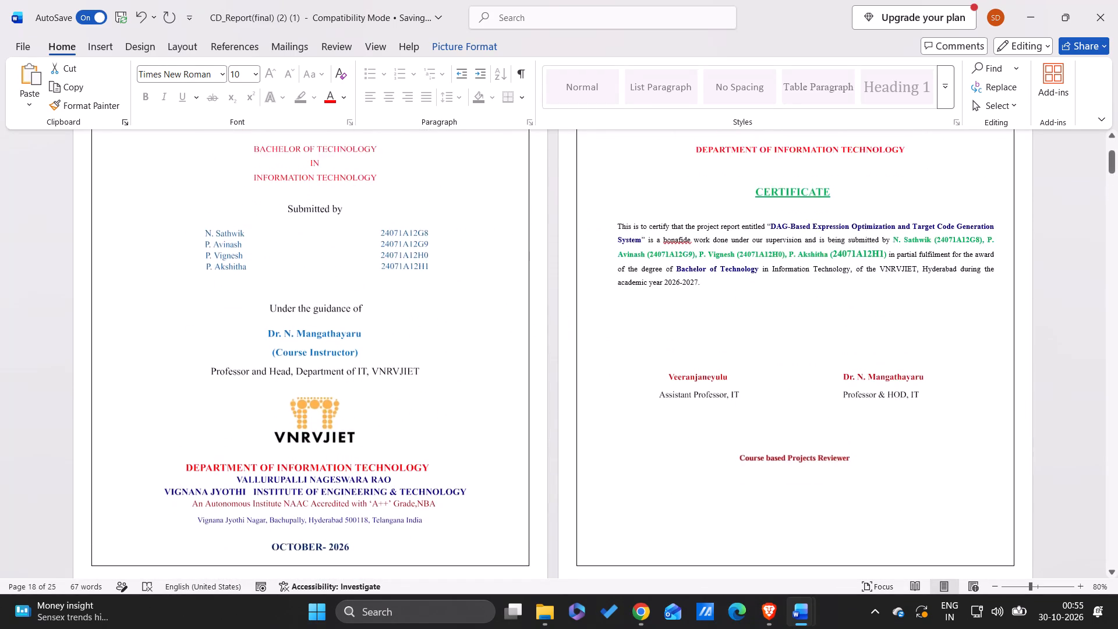
scroll(525, 411, "up", 1)
scroll(766, 382, "up", 1)
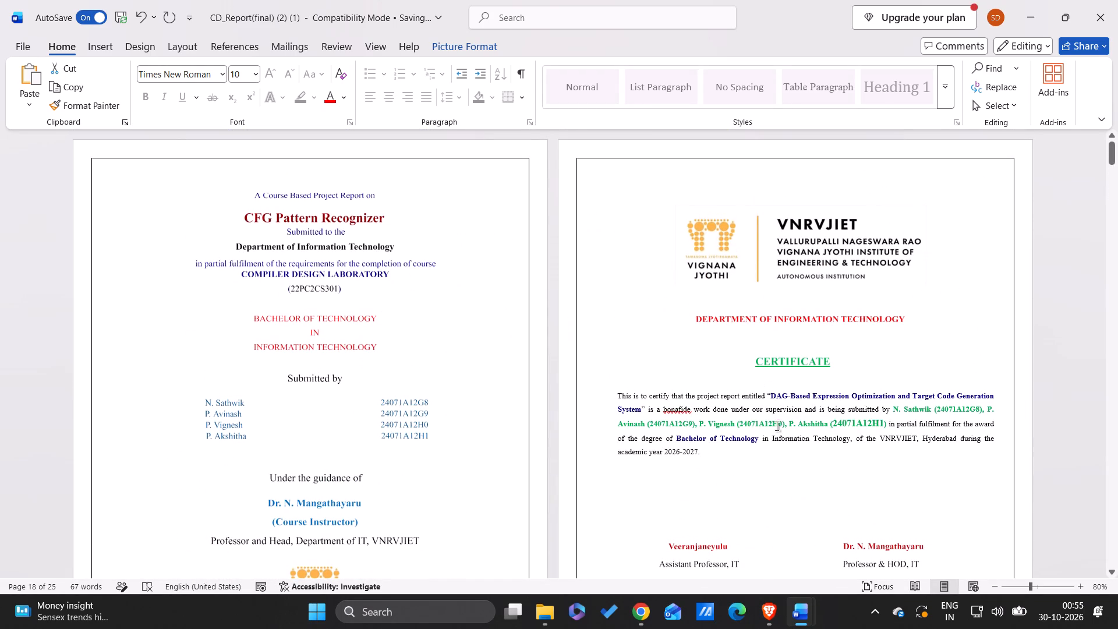
scroll(663, 443, "down", 3)
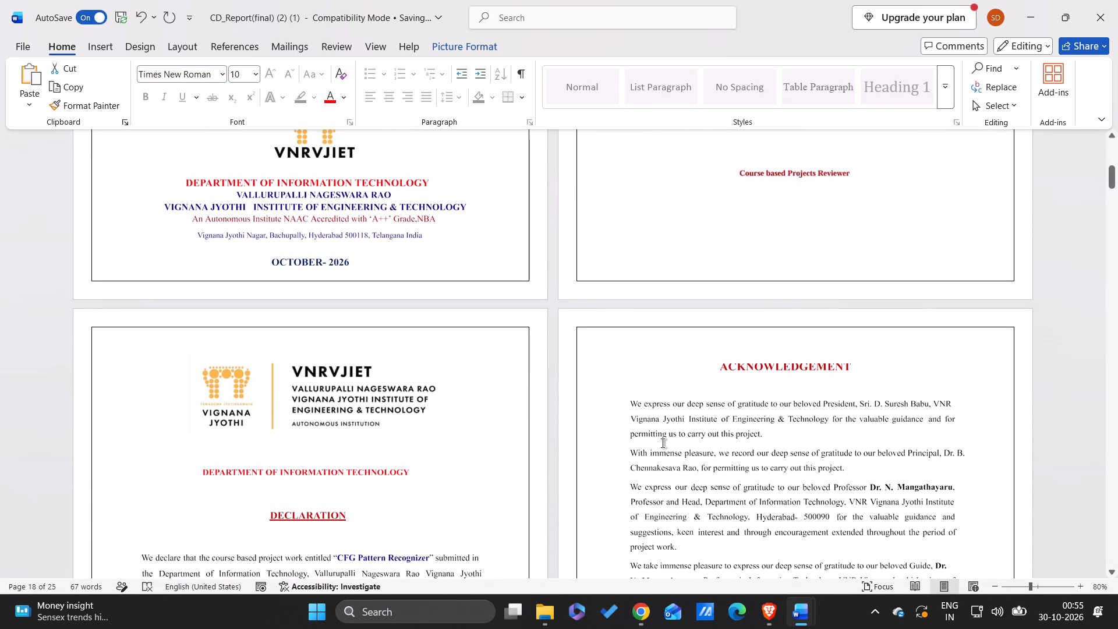
scroll(663, 443, "up", 1)
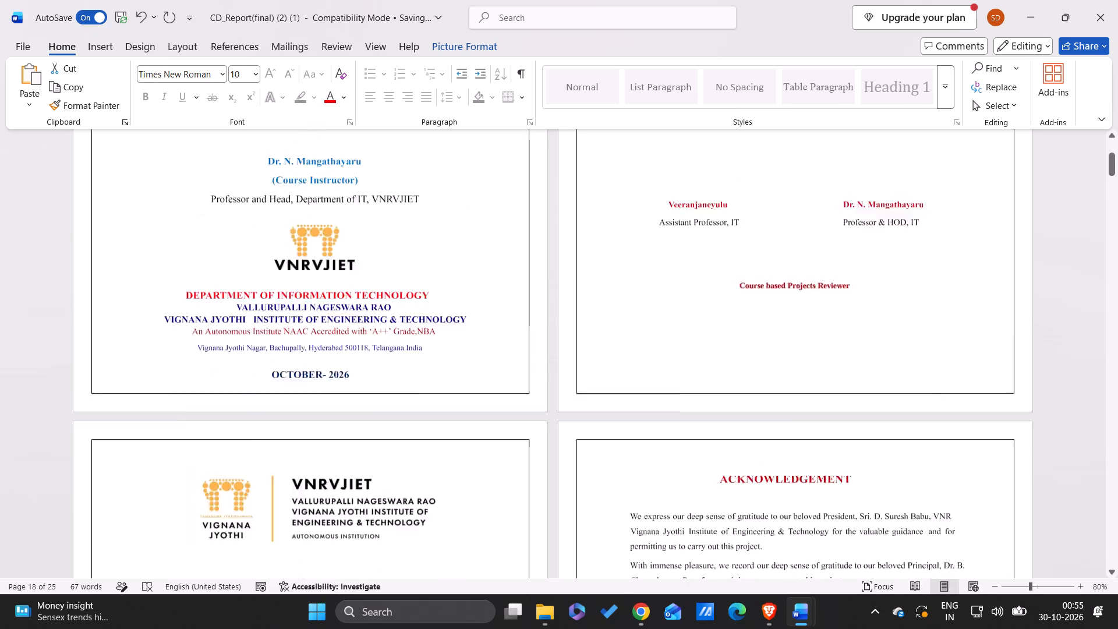
scroll(663, 443, "up", 1)
scroll(663, 443, "down", 1)
scroll(663, 443, "up", 1)
scroll(678, 338, "up", 1)
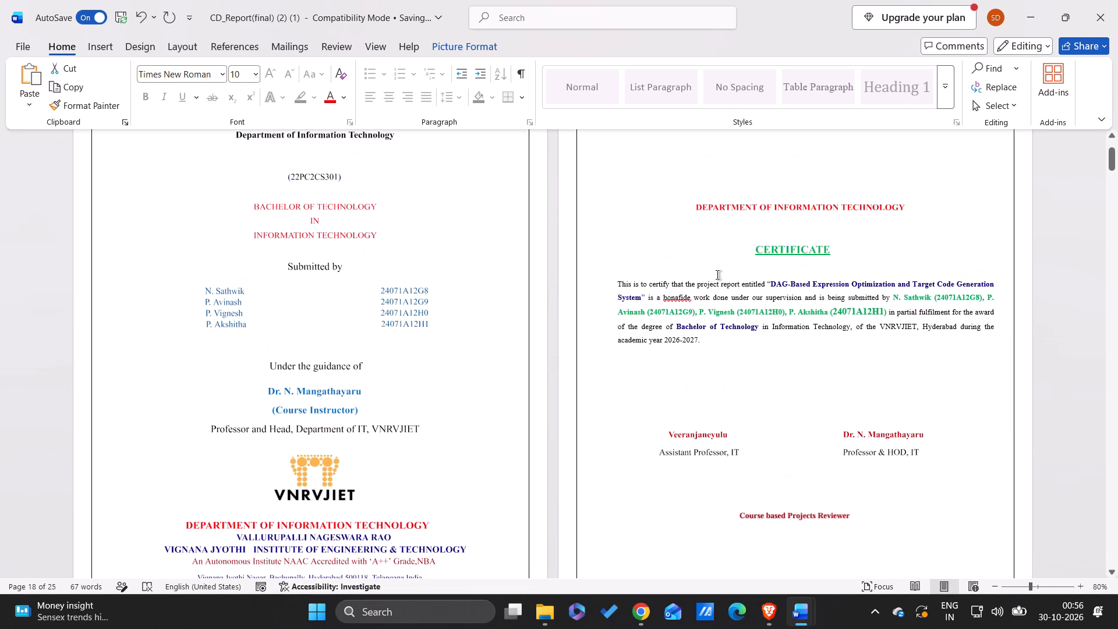
Set the font size of the whole certificate paragraph, starting "This is to certify", to 12.
left_click_drag(703, 338, 654, 310)
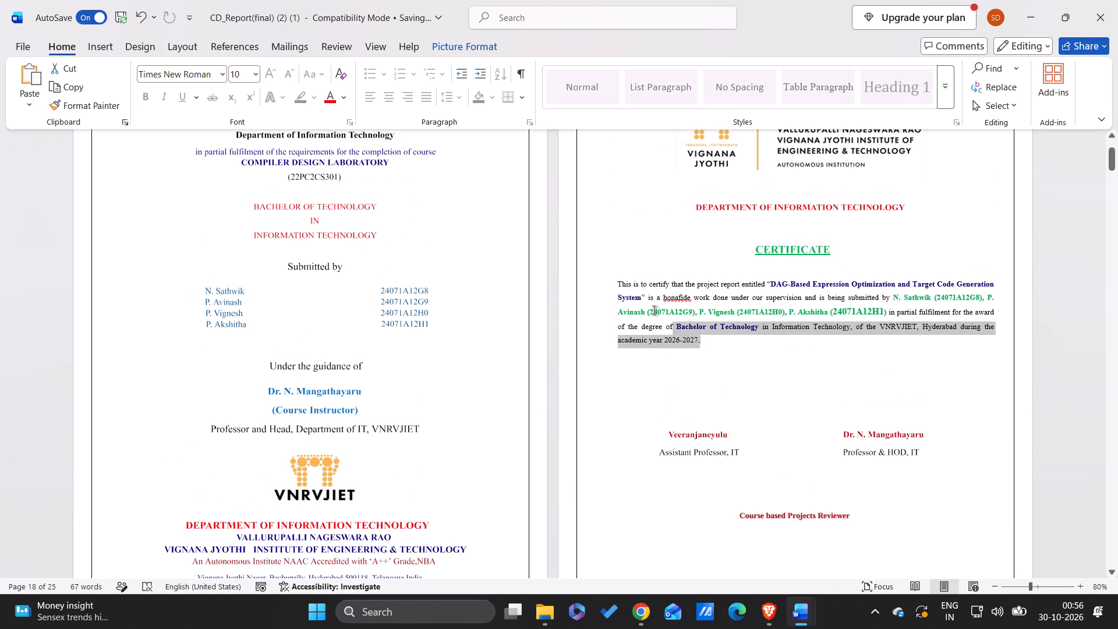
left_click_drag(654, 310, 615, 279)
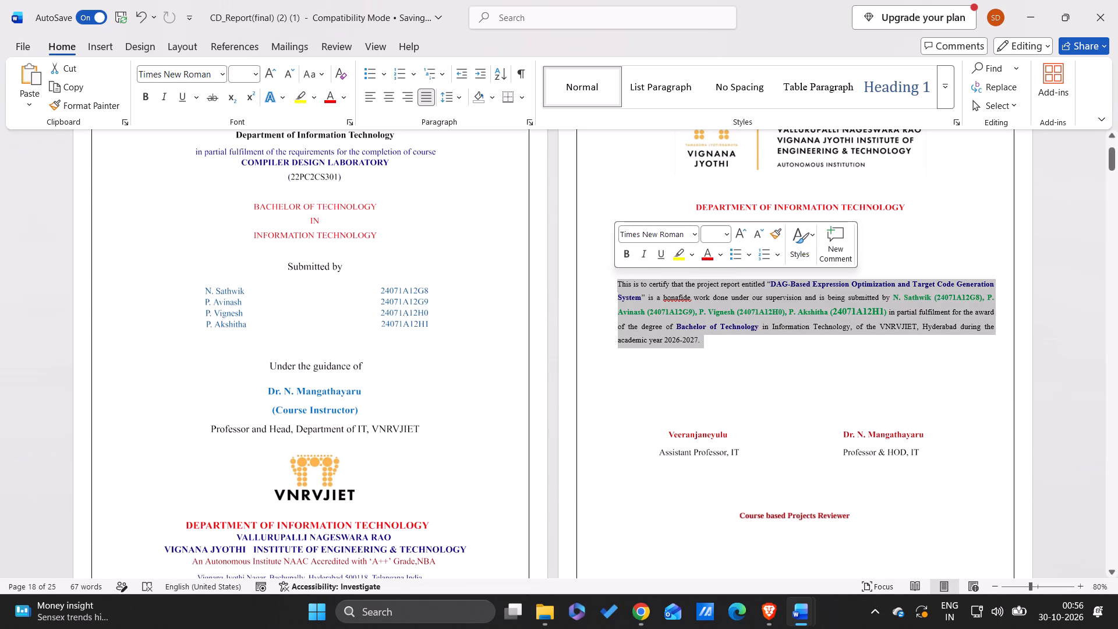
left_click(254, 69)
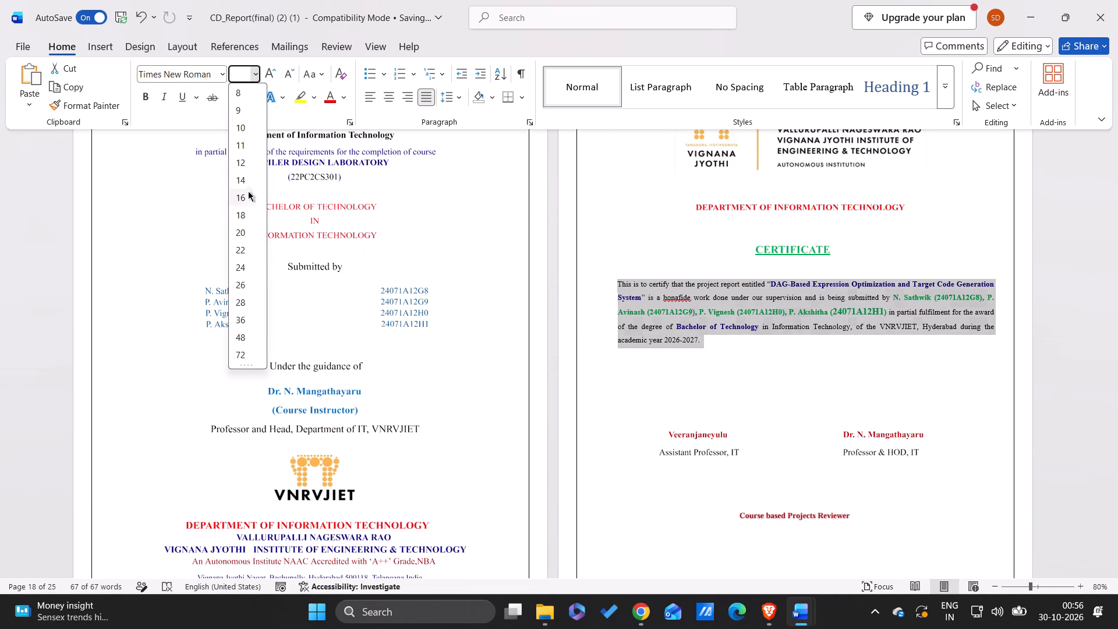
left_click(235, 156)
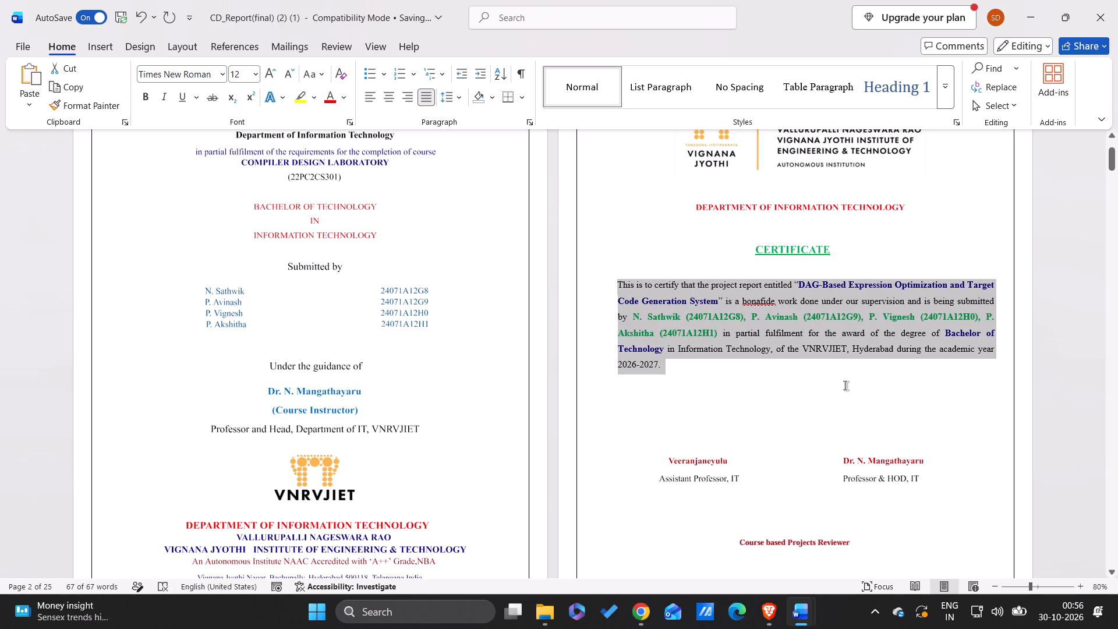
left_click(845, 386)
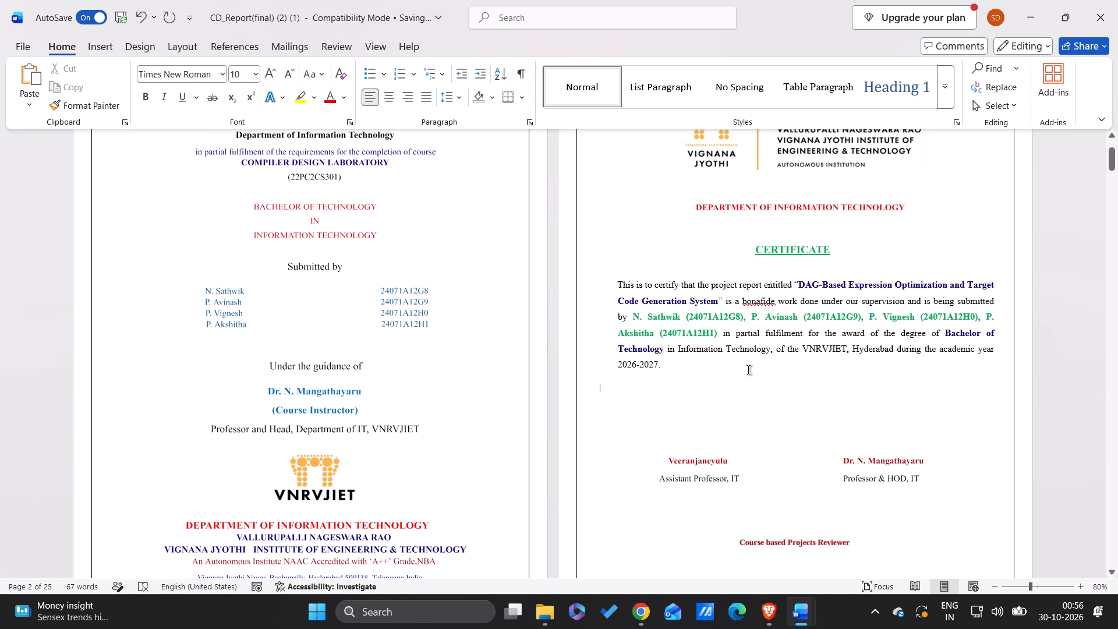
Set the certificate paragraph's indents to 0.8 cm left and 1.3 cm right.
left_click_drag(668, 363, 616, 288)
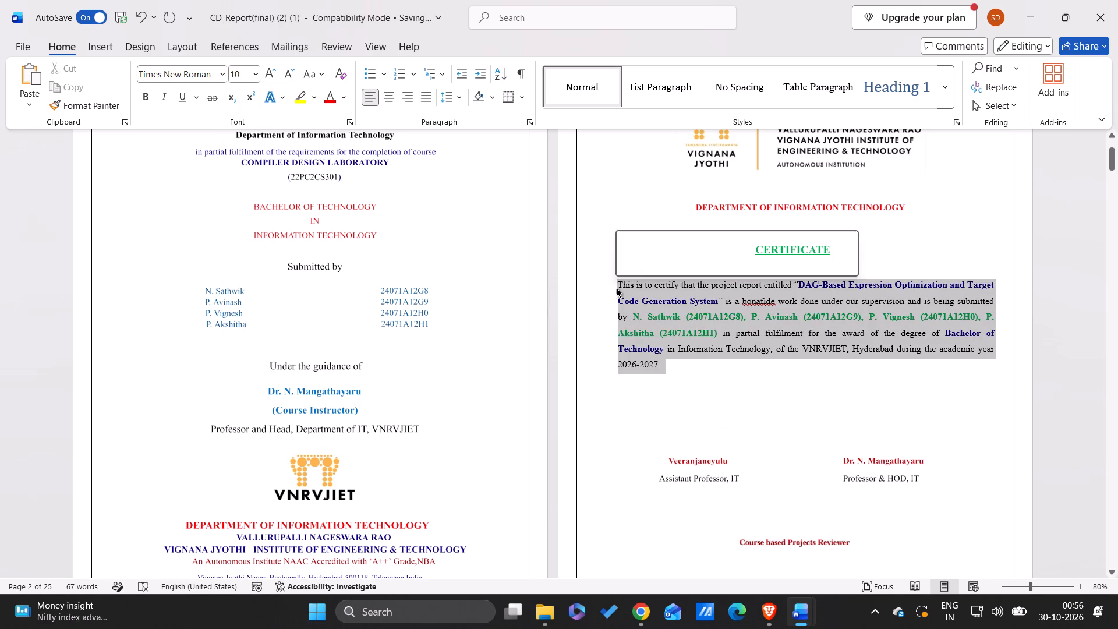
left_click(192, 57)
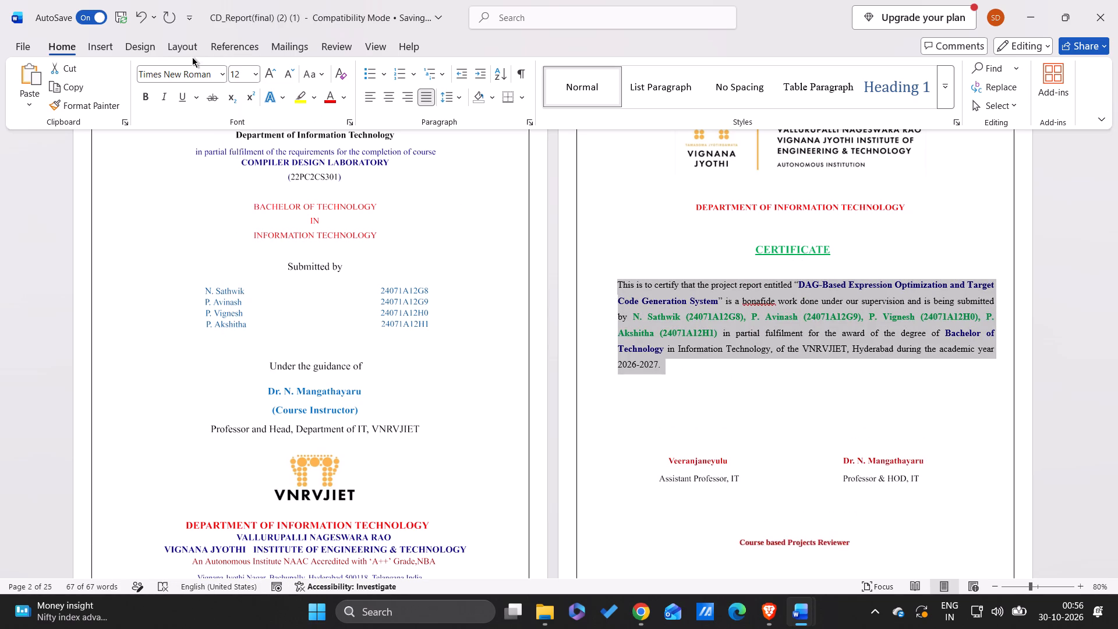
left_click(187, 52)
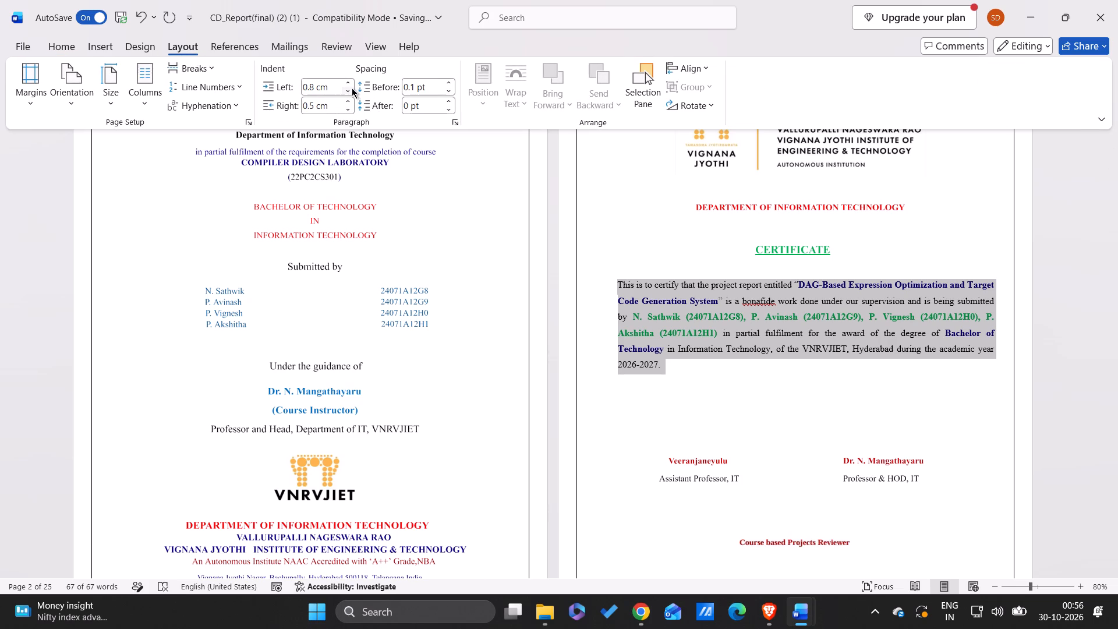
left_click(349, 91)
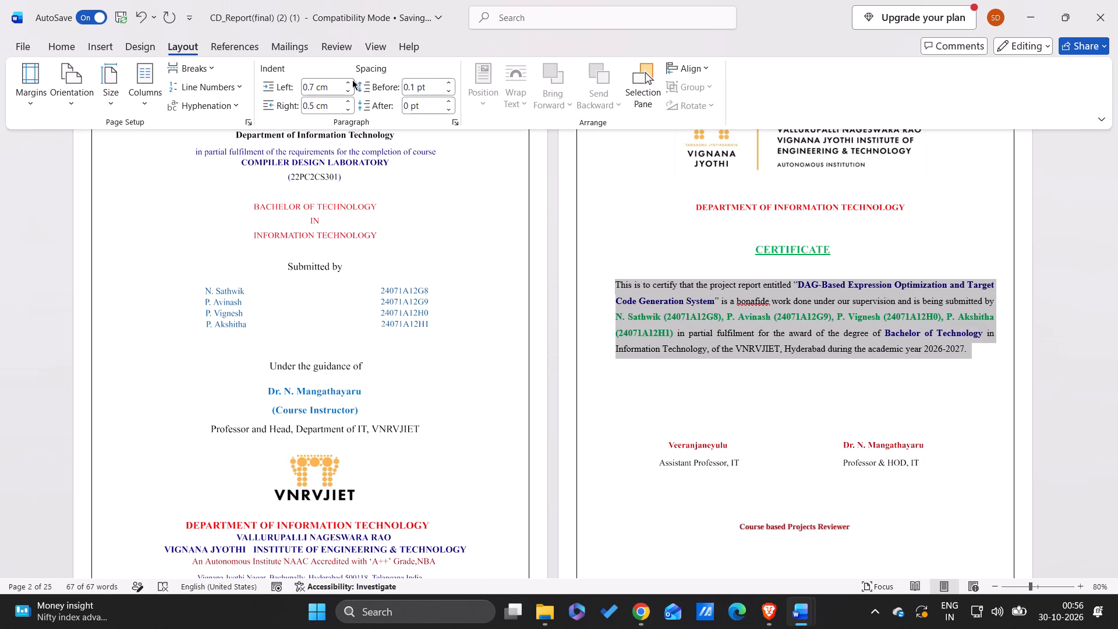
left_click(350, 79)
left_click(349, 106)
double_click(349, 106)
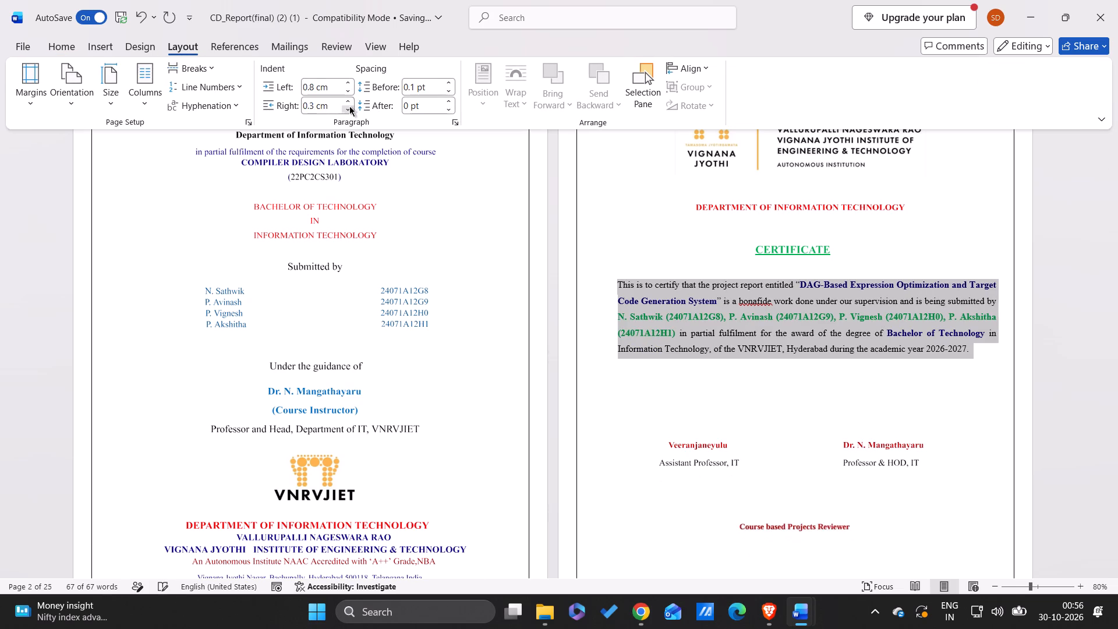
triple_click(346, 98)
triple_click(346, 98)
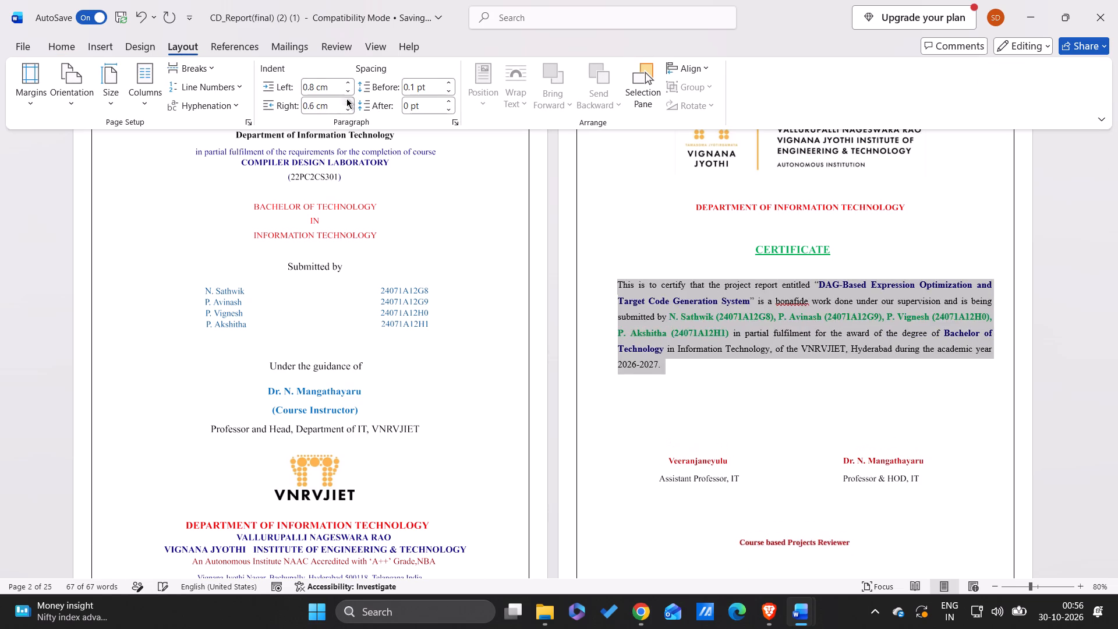
triple_click(346, 98)
left_click(346, 98)
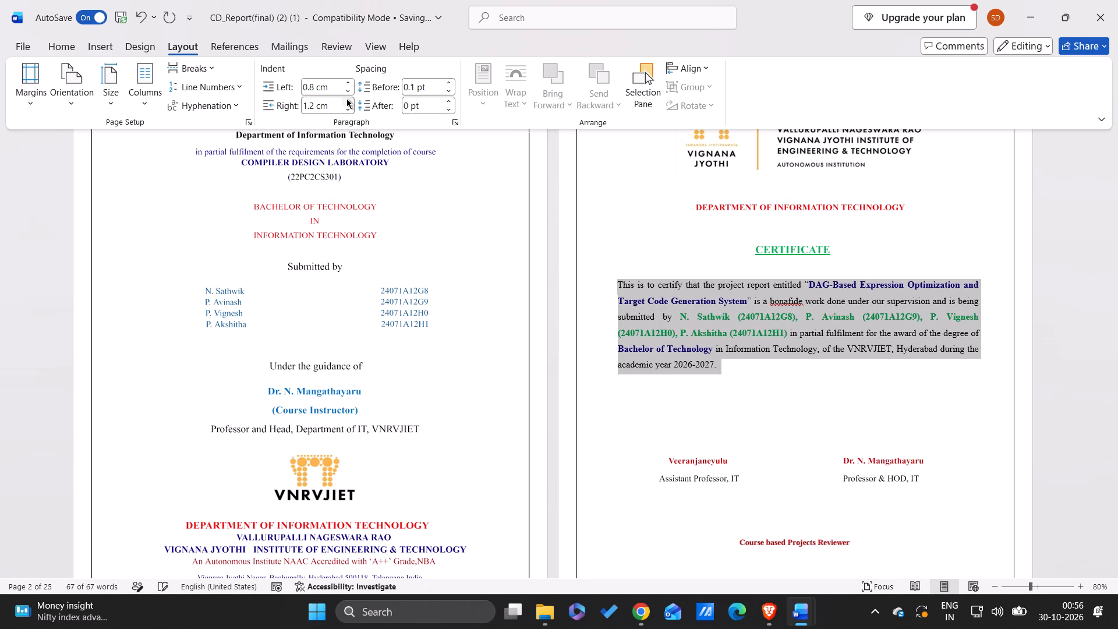
left_click(346, 98)
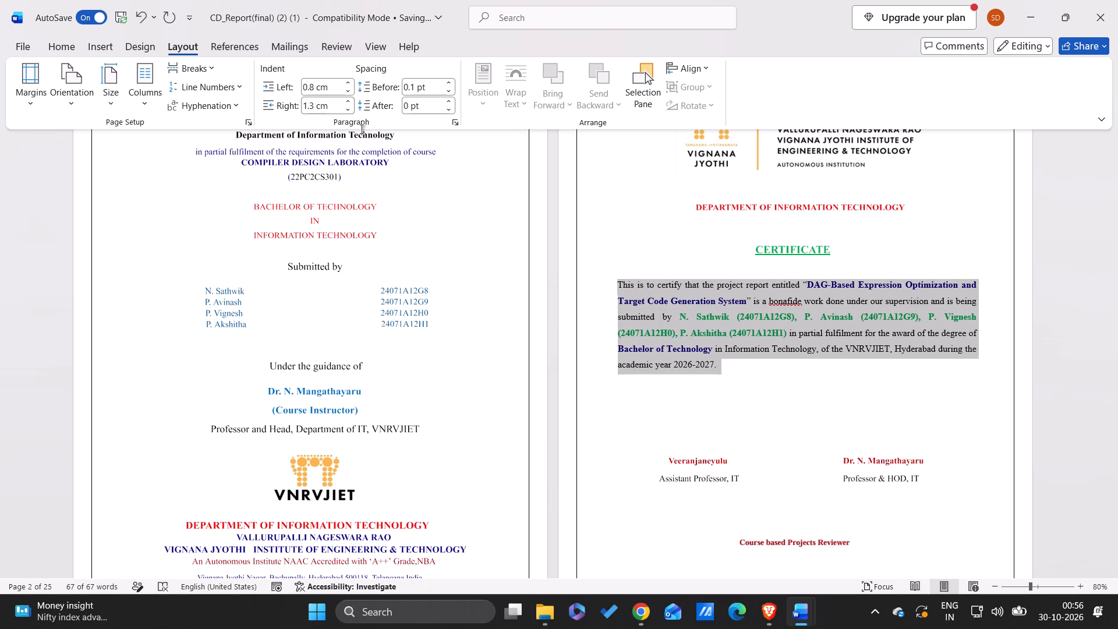
Set the certificate paragraph's right indent to 1.5 cm.
scroll(639, 376, "up", 1)
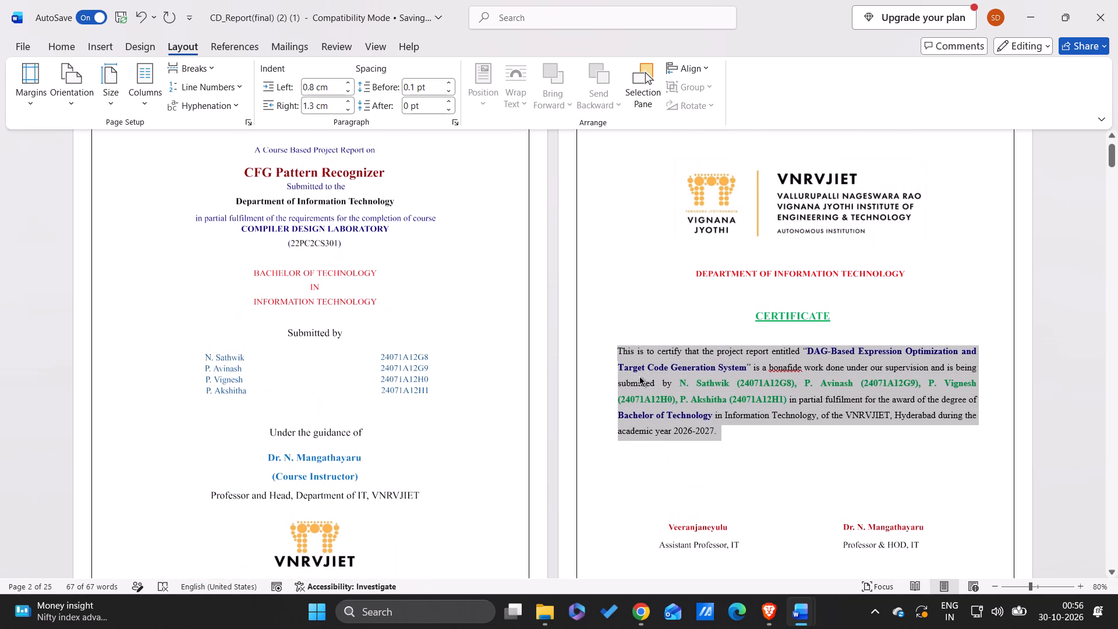
double_click(346, 100)
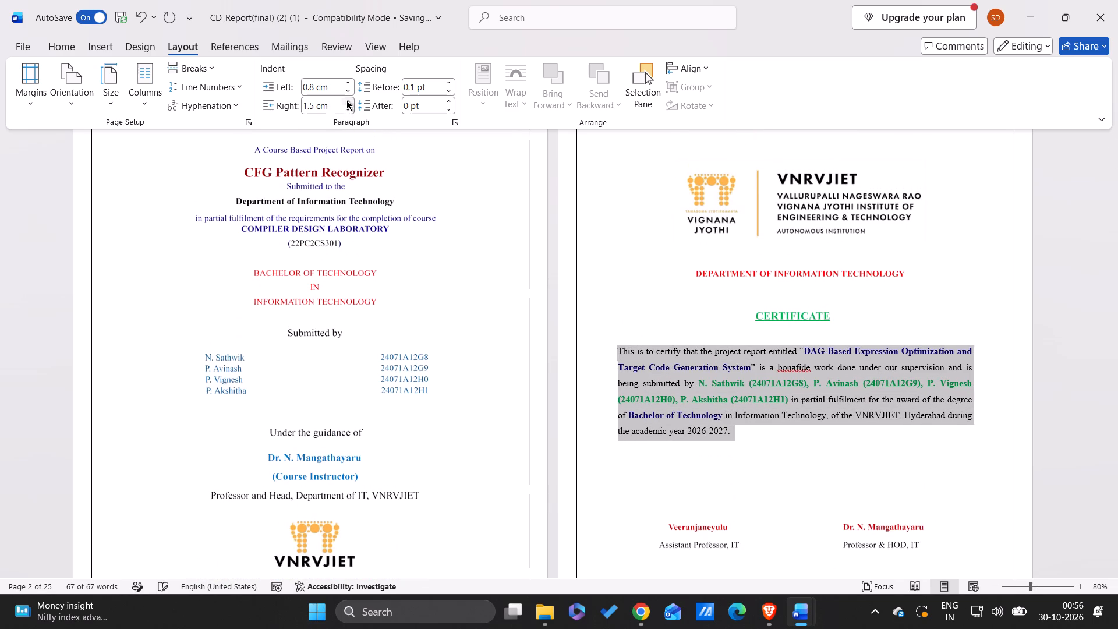
left_click(888, 401)
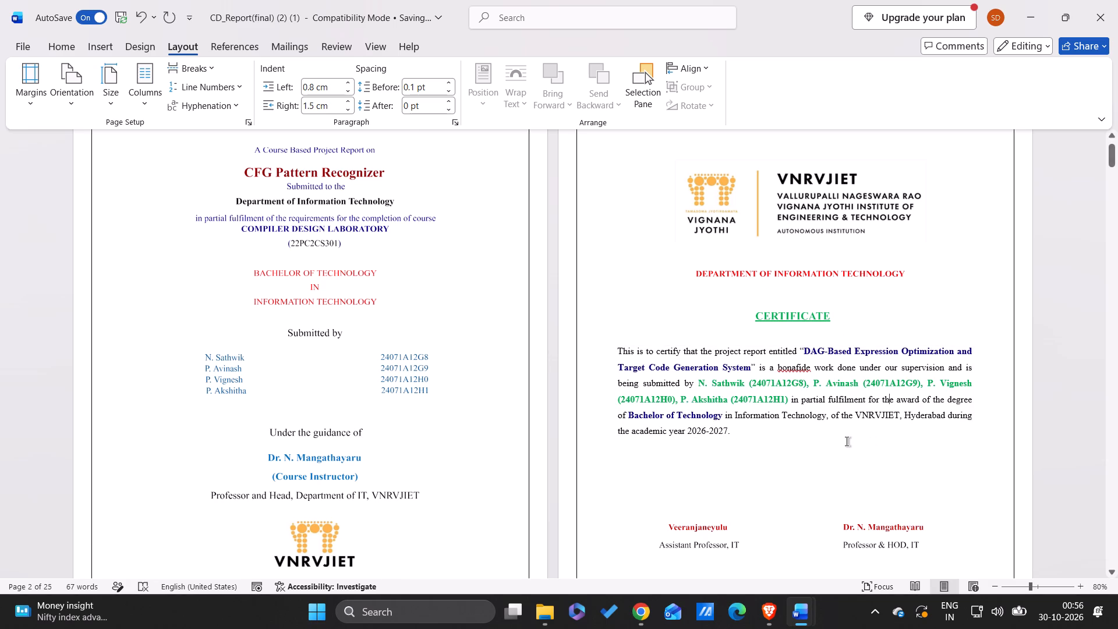
Replace the quoted project title in the certificate paragraph with the cover page's title, CFG Pattern Recognizer.
scroll(460, 330, "up", 1)
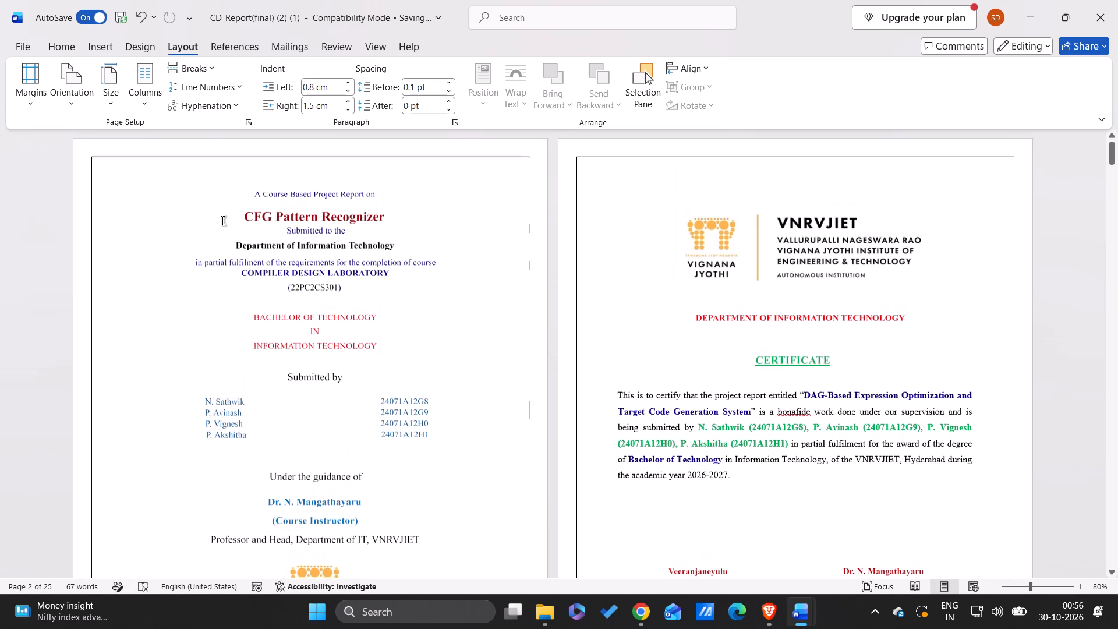
left_click_drag(242, 217, 380, 222)
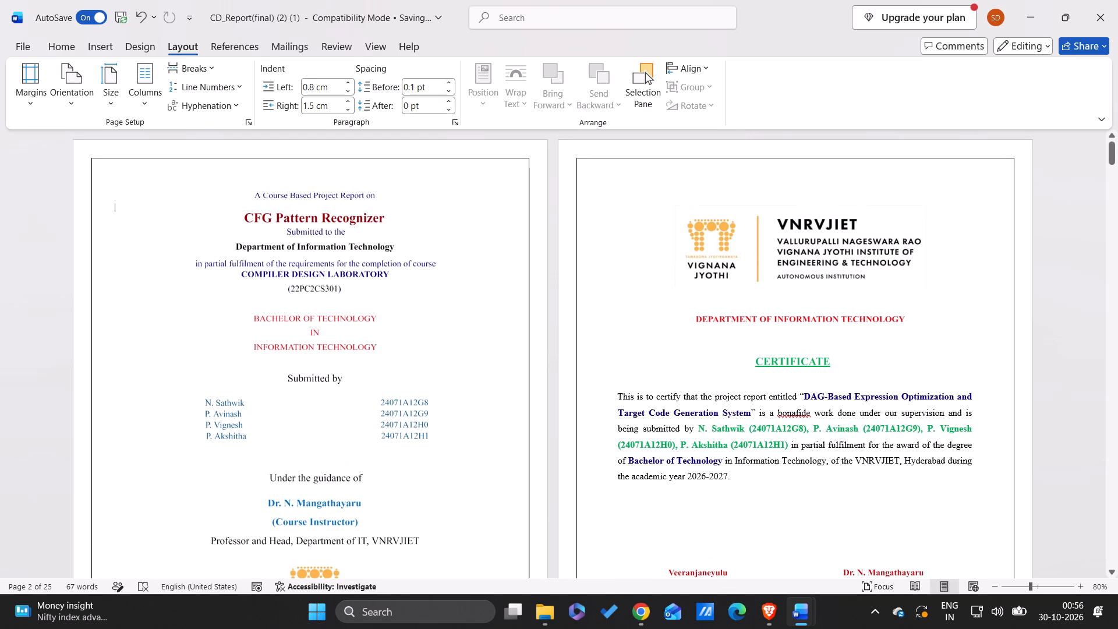
left_click(380, 222)
left_click(819, 622)
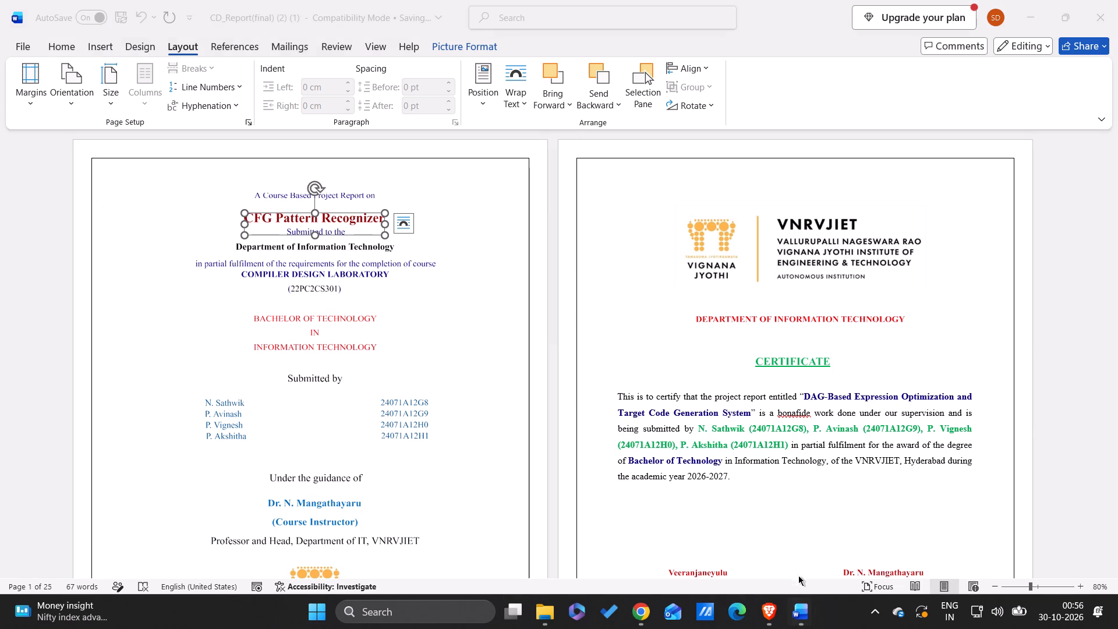
left_click(751, 408)
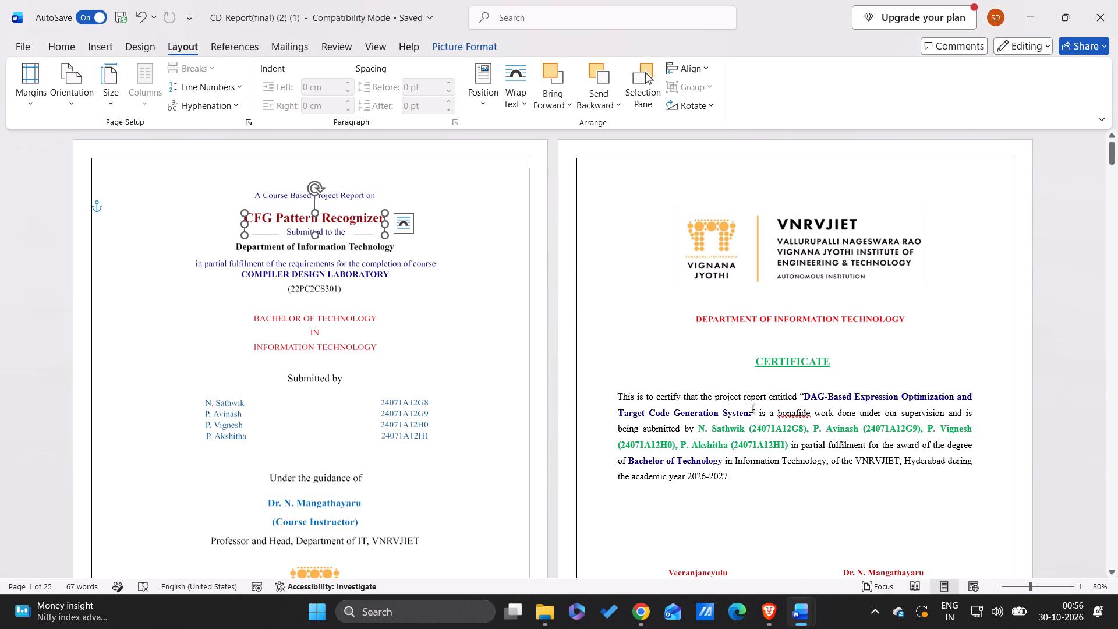
left_click(751, 408)
key("BackSpace")
key("BackSpace")
key("BackSpace")
key("BackSpace")
key("BackSpace")
key("BackSpace")
key("BackSpace")
key("BackSpace")
key("BackSpace")
key("BackSpace")
key("BackSpace")
key("BackSpace")
key("BackSpace")
key("BackSpace")
key("BackSpace")
key("BackSpace")
key("BackSpace")
key("BackSpace")
key("BackSpace")
key("BackSpace")
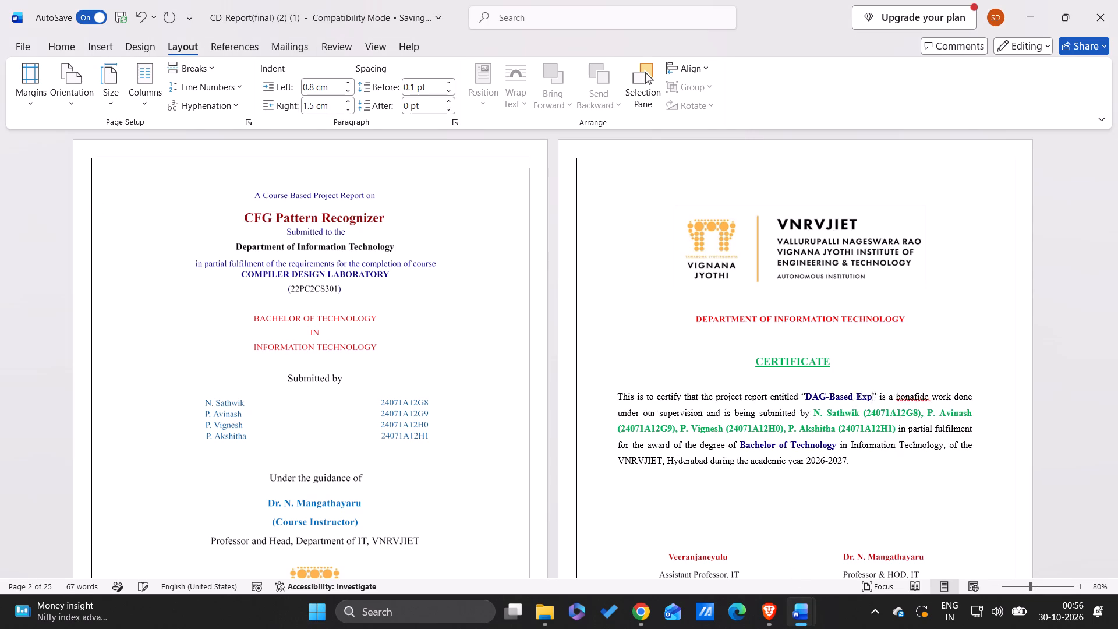
key("BackSpace")
key("BackSpace")
key("BackSpace")
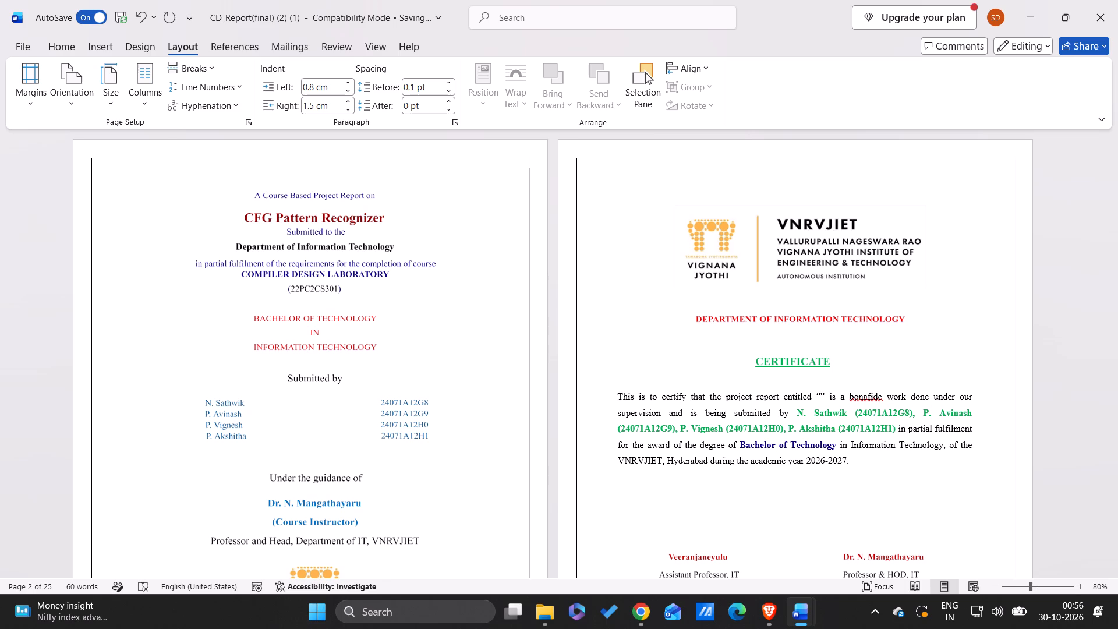
type("CFG")
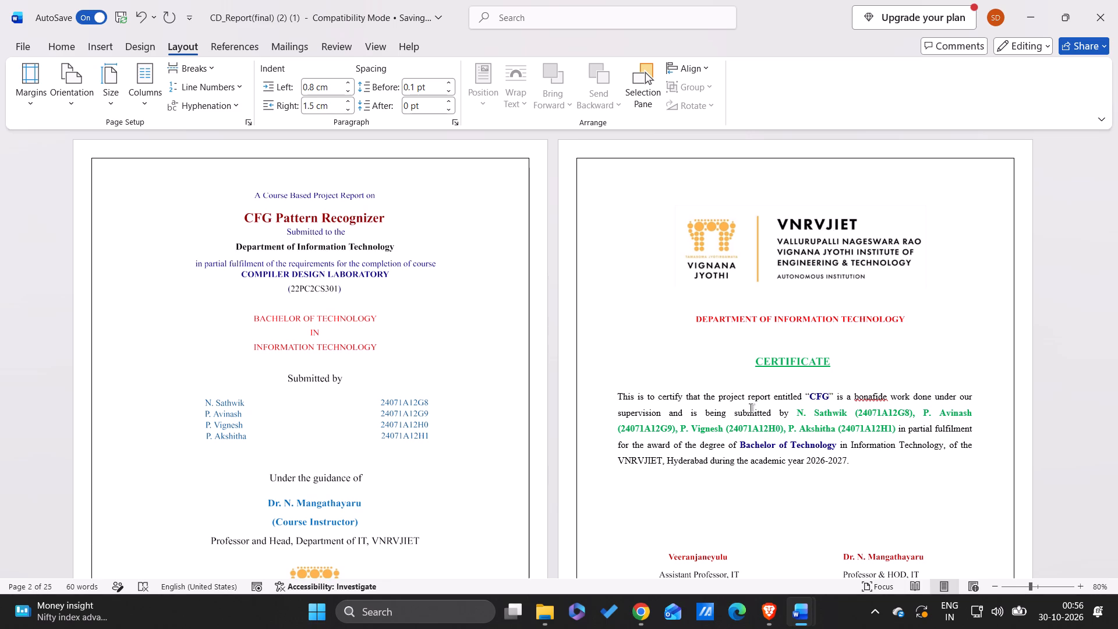
key("space")
type("Pattern")
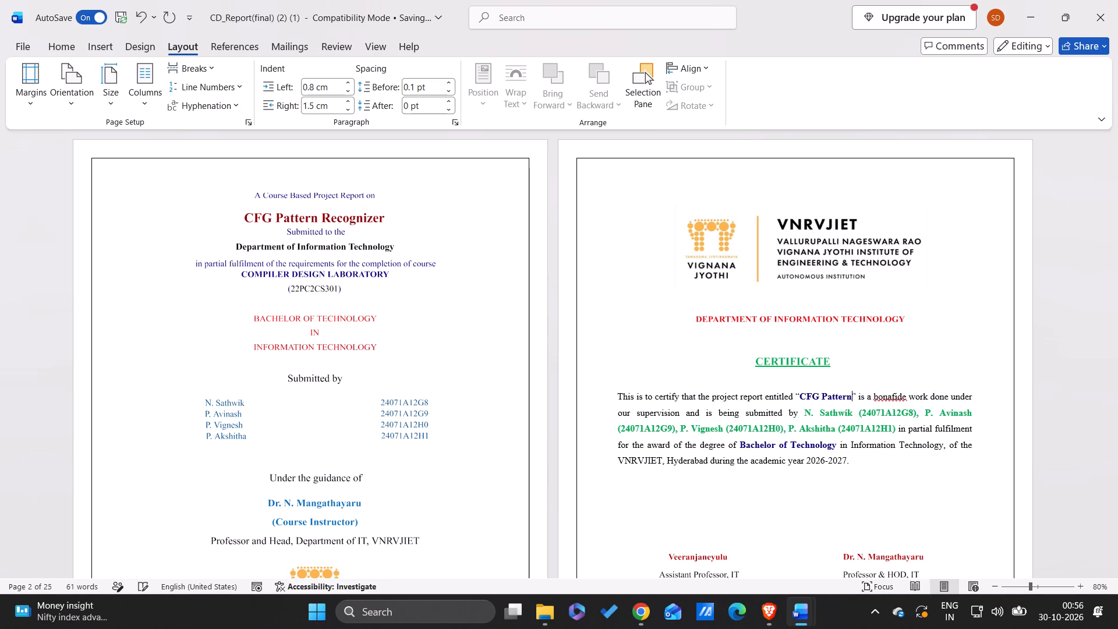
key("space")
type("Re")
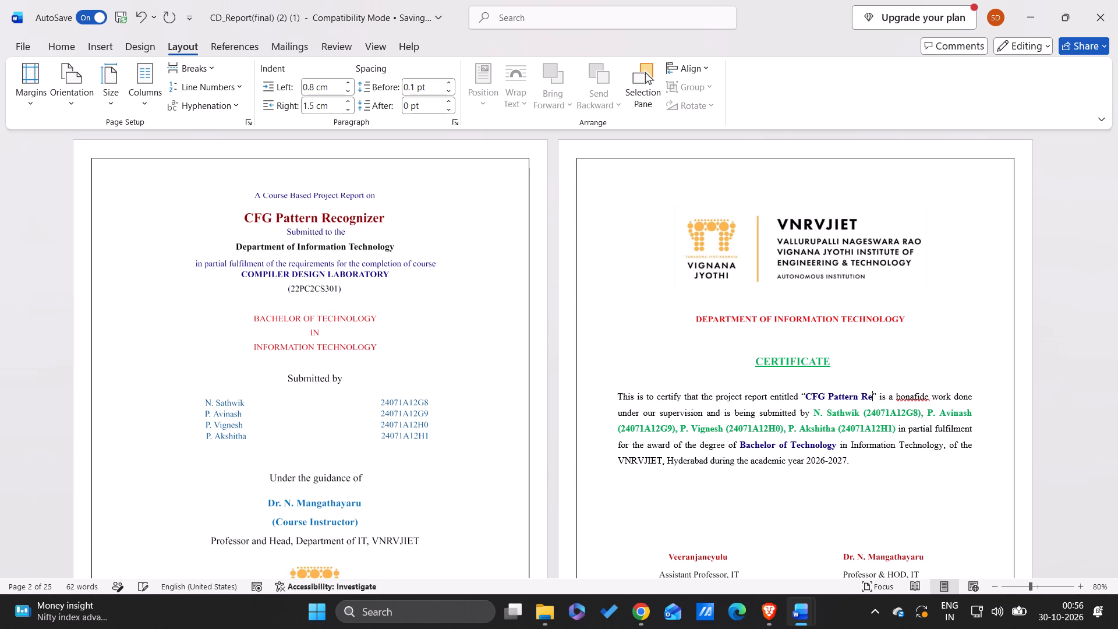
type("co")
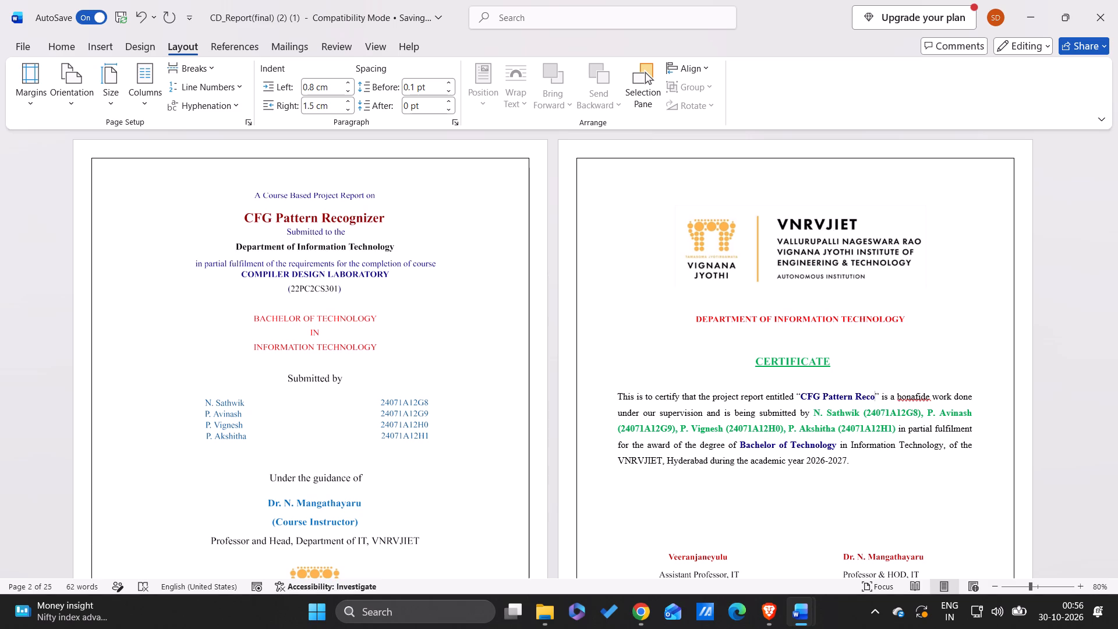
type("gnizer")
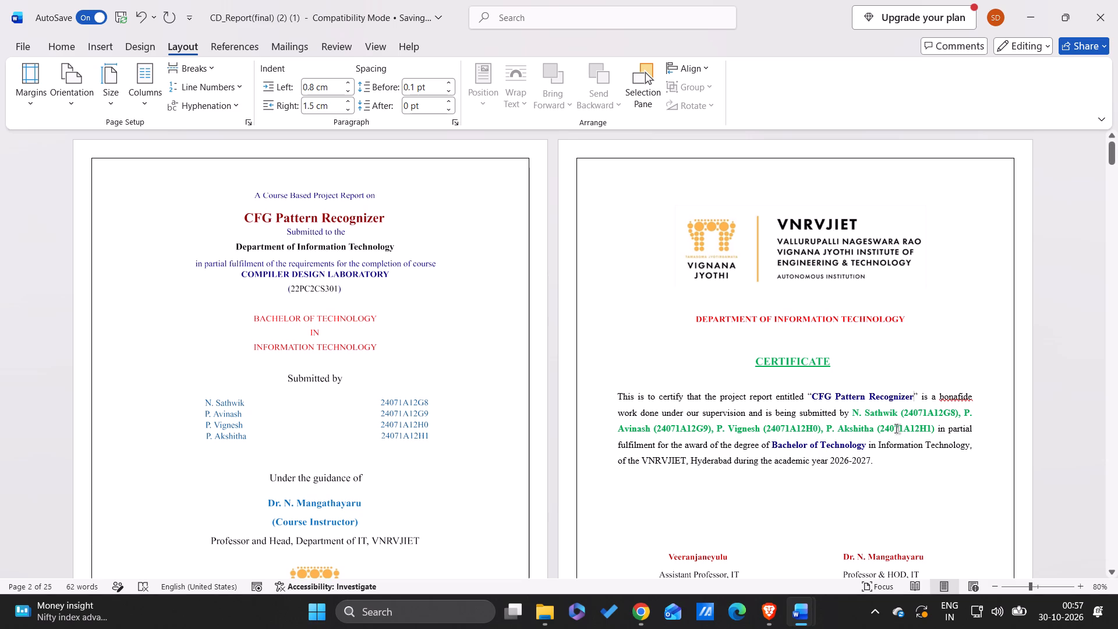
Examine the signatory names and designations below the certificate paragraph and check how they are inserted.
scroll(896, 429, "down", 3)
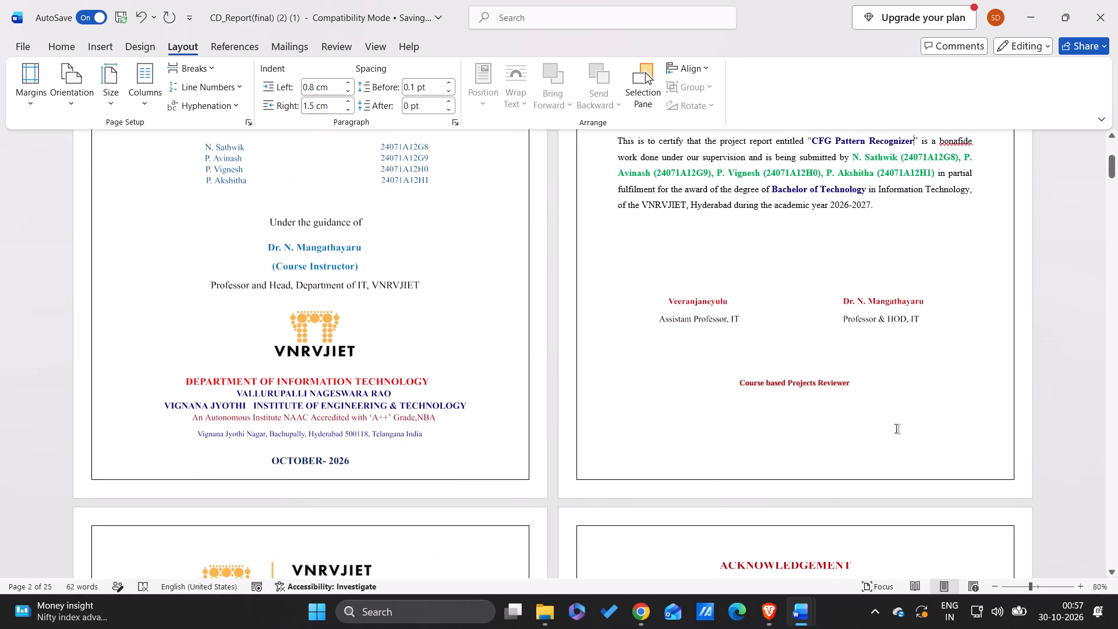
scroll(896, 429, "up", 1)
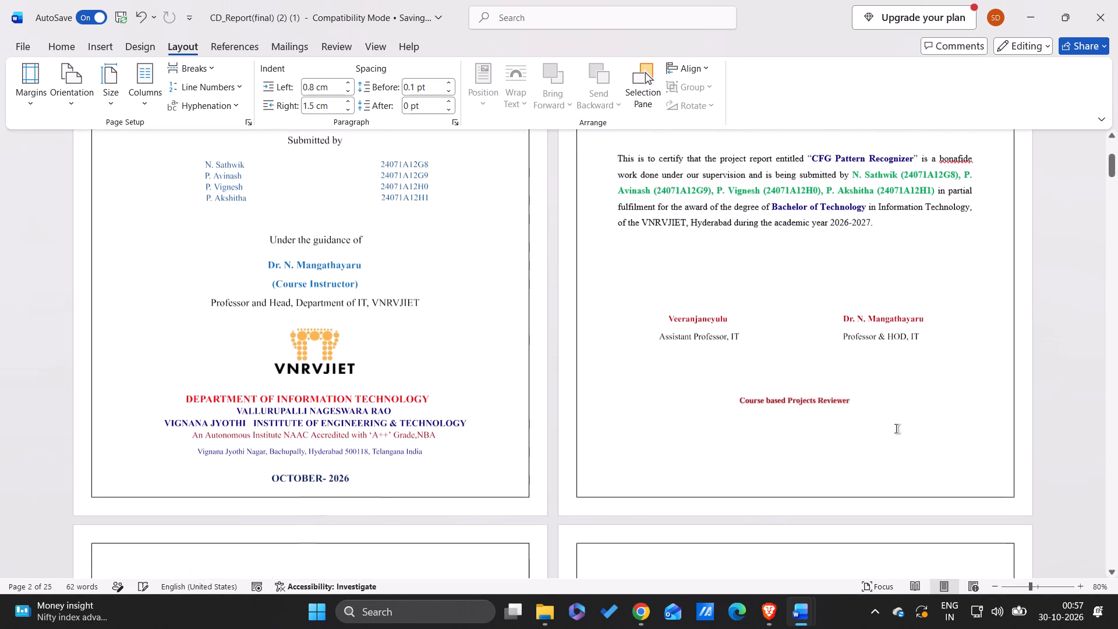
scroll(896, 429, "up", 1)
right_click(896, 429)
scroll(896, 429, "down", 1)
scroll(896, 429, "up", 1)
right_click(805, 373)
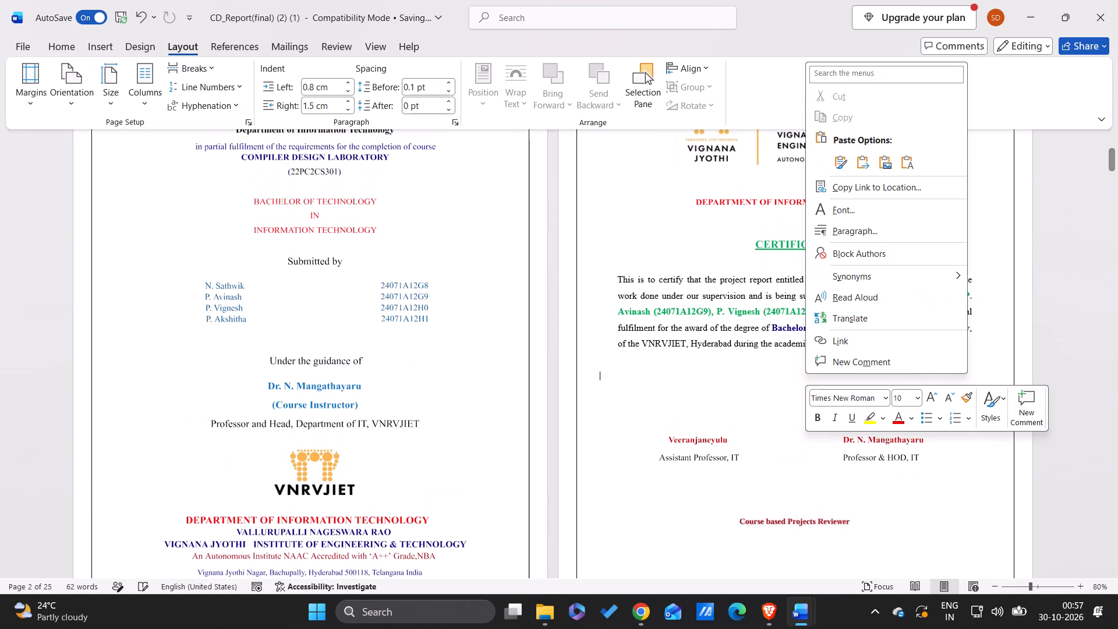
scroll(805, 373, "down", 1)
left_click(703, 256)
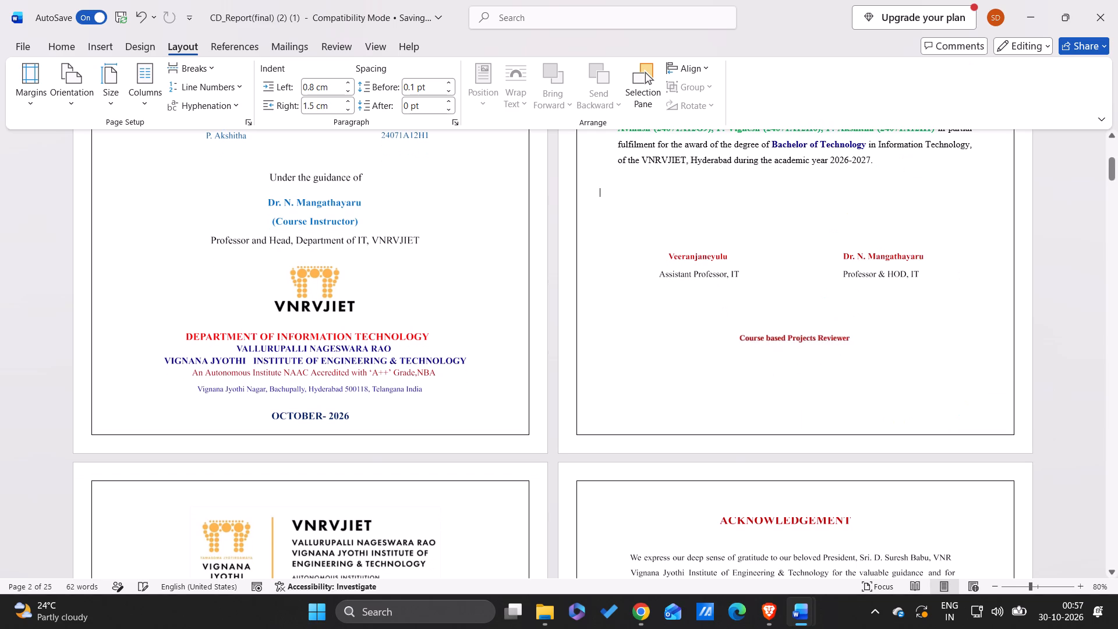
left_click(703, 256)
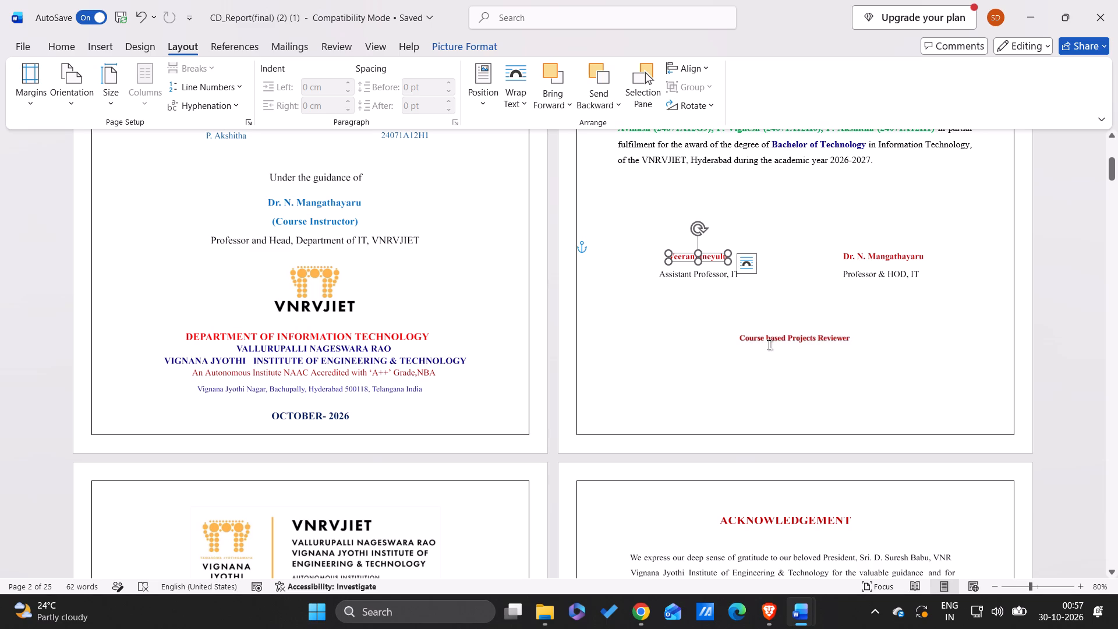
Replace the certificate page's two signatory names and designations with the matching text block copied from the CD_REPORT (1) document.
key("alt+Tab")
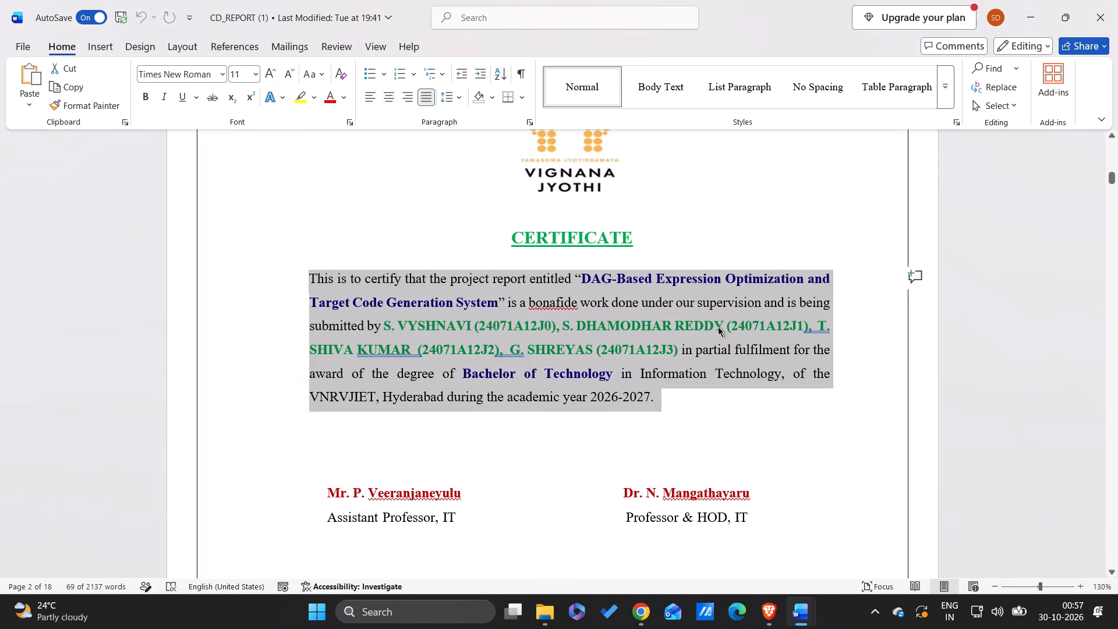
scroll(680, 397, "down", 2)
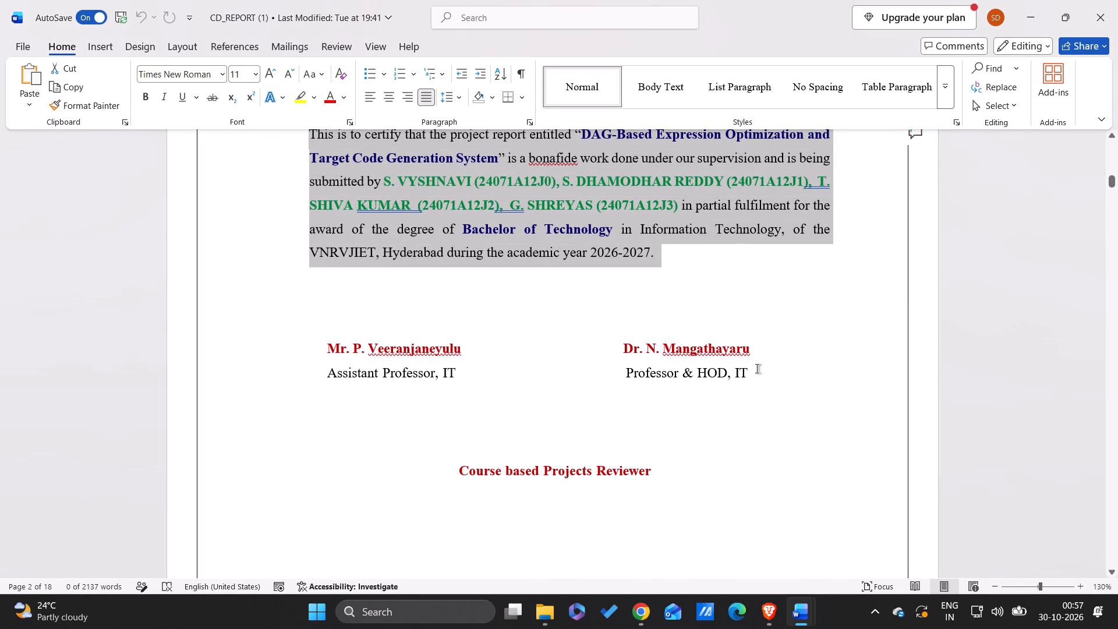
left_click_drag(757, 369, 298, 334)
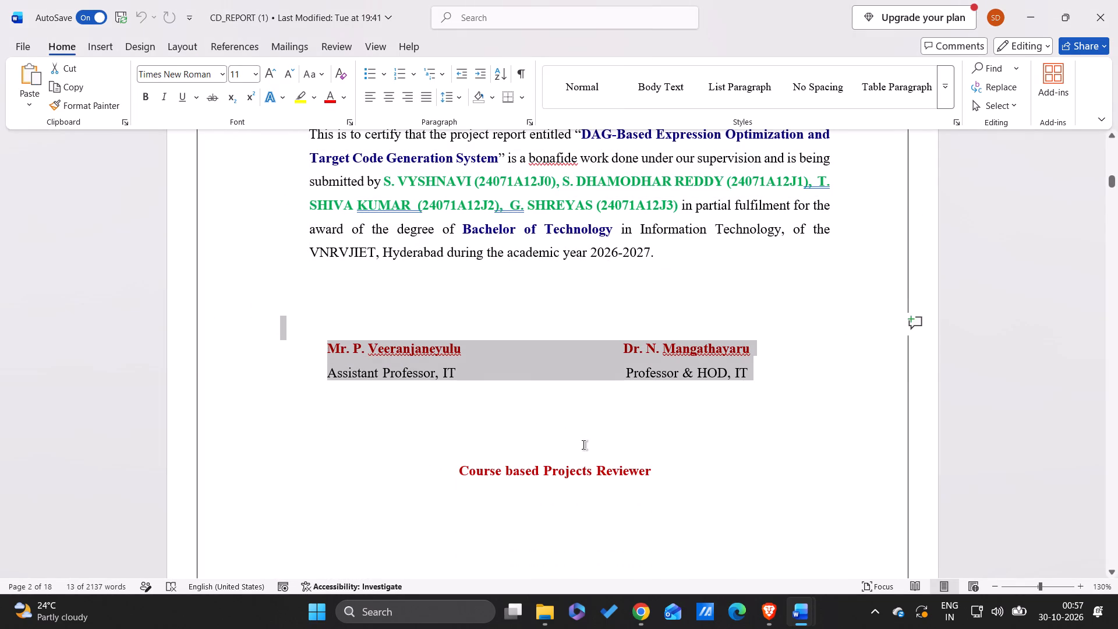
key("ctrl+c")
key("alt+Tab")
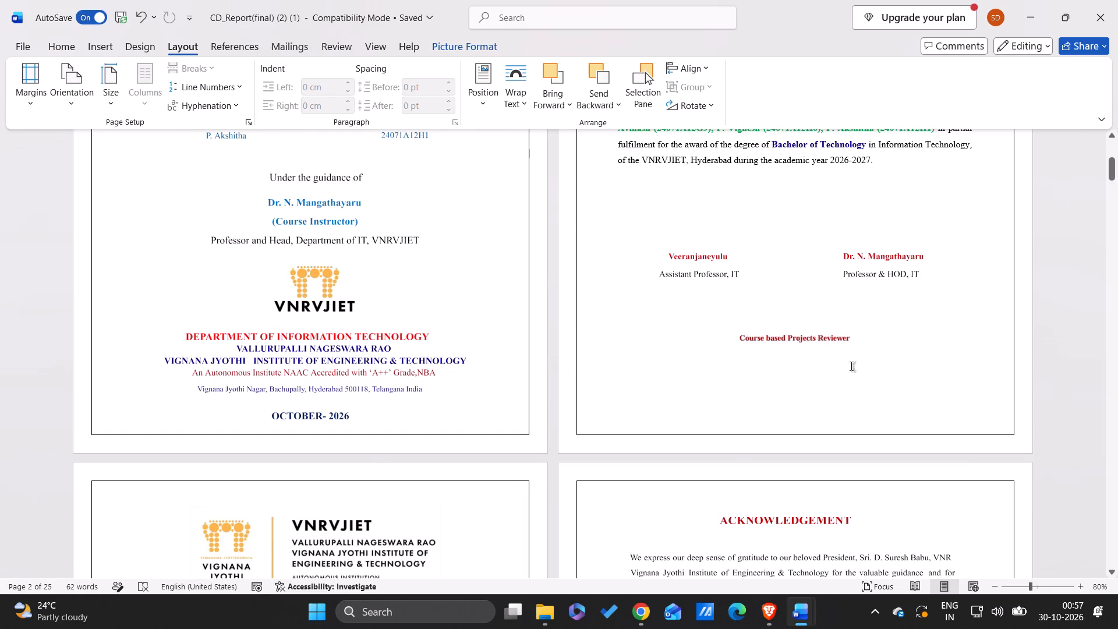
left_click(919, 285)
left_click_drag(969, 270, 650, 246)
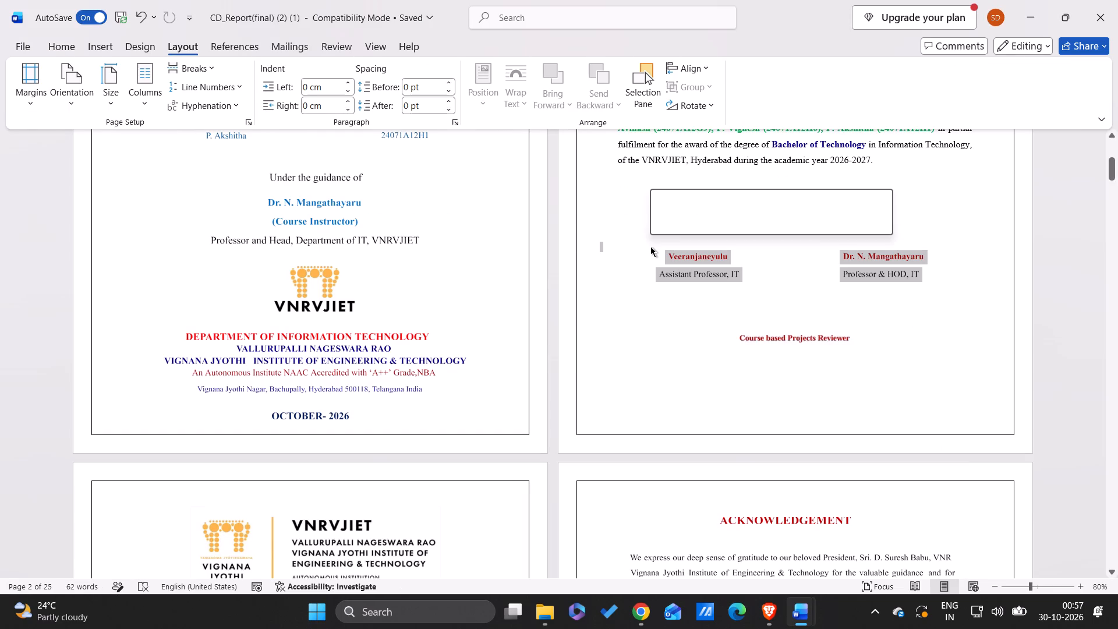
key("Delete")
key("ctrl+v")
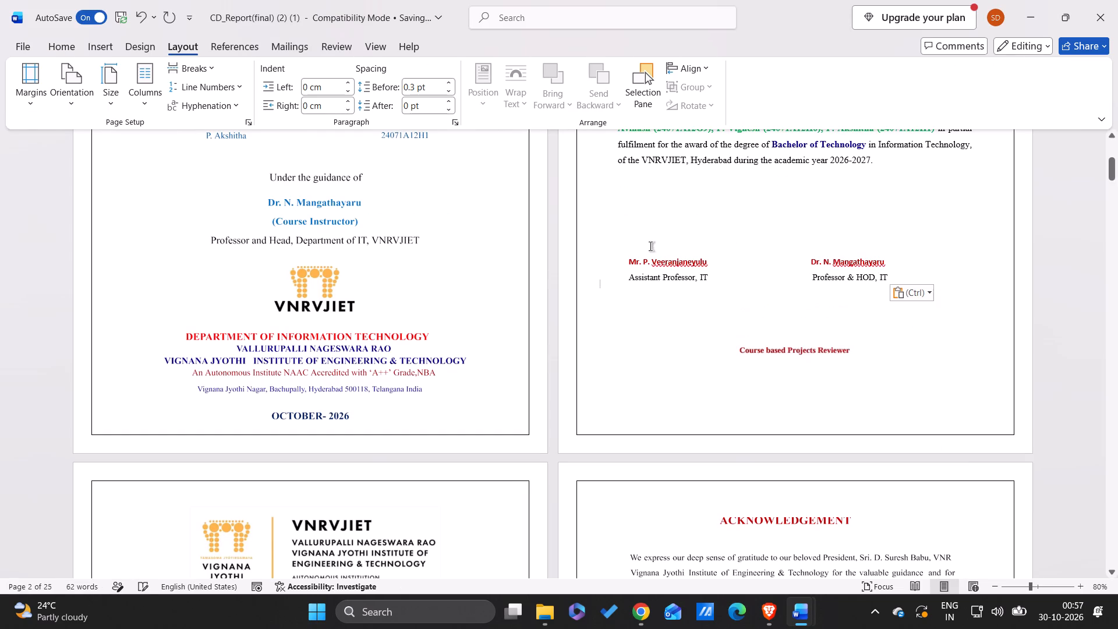
Increase the left indent of the pasted signatory name and designation lines by one level.
scroll(885, 340, "down", 1)
scroll(885, 340, "up", 1)
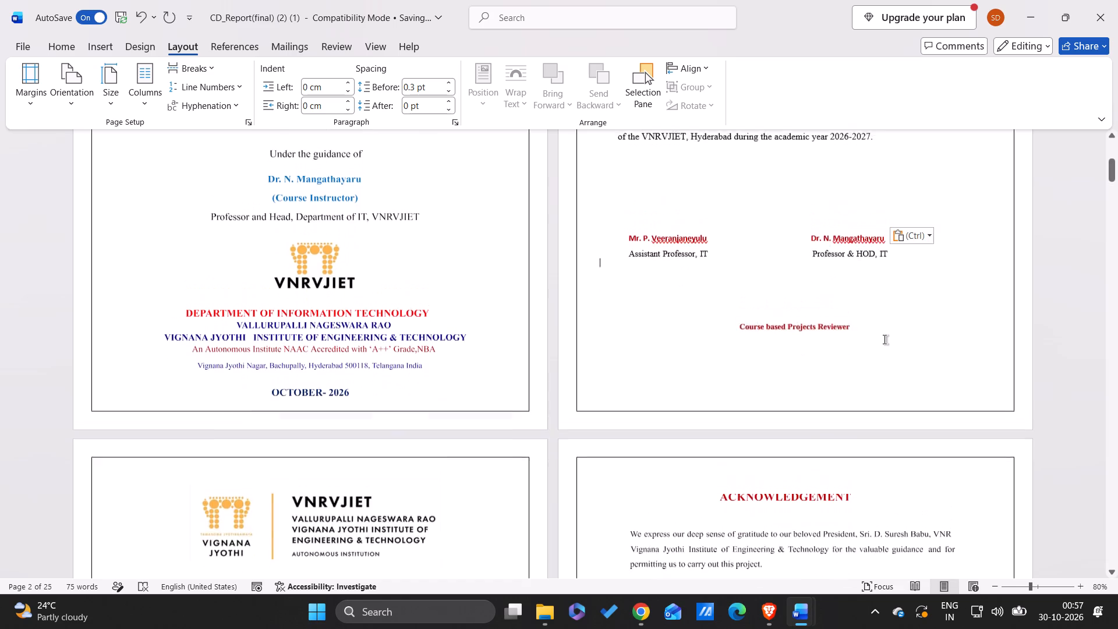
scroll(885, 340, "up", 1)
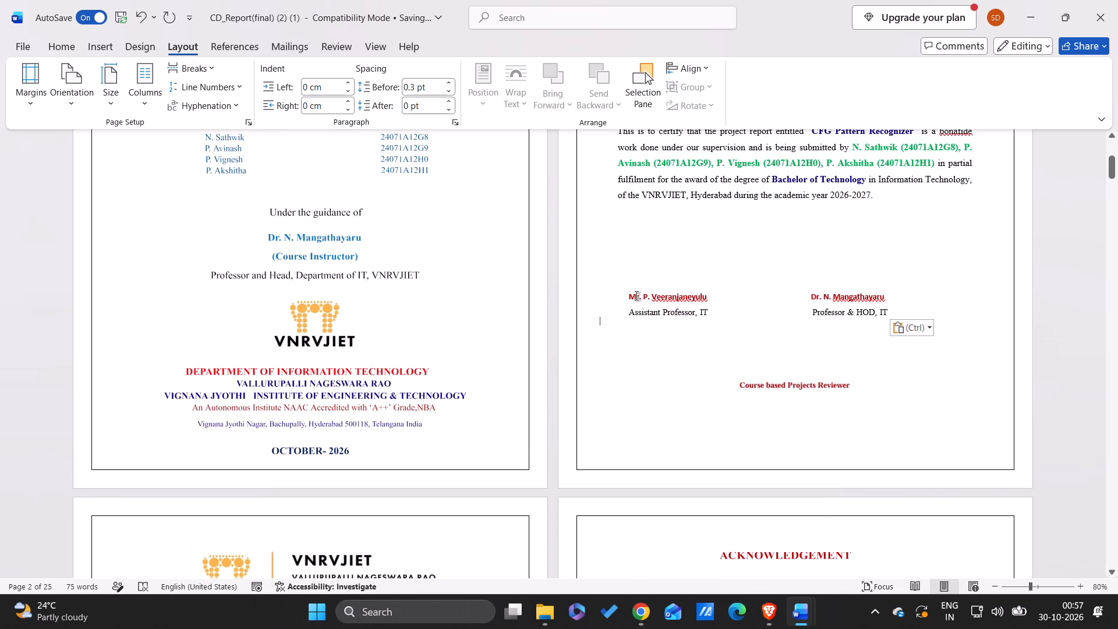
left_click(627, 292)
key("Tab")
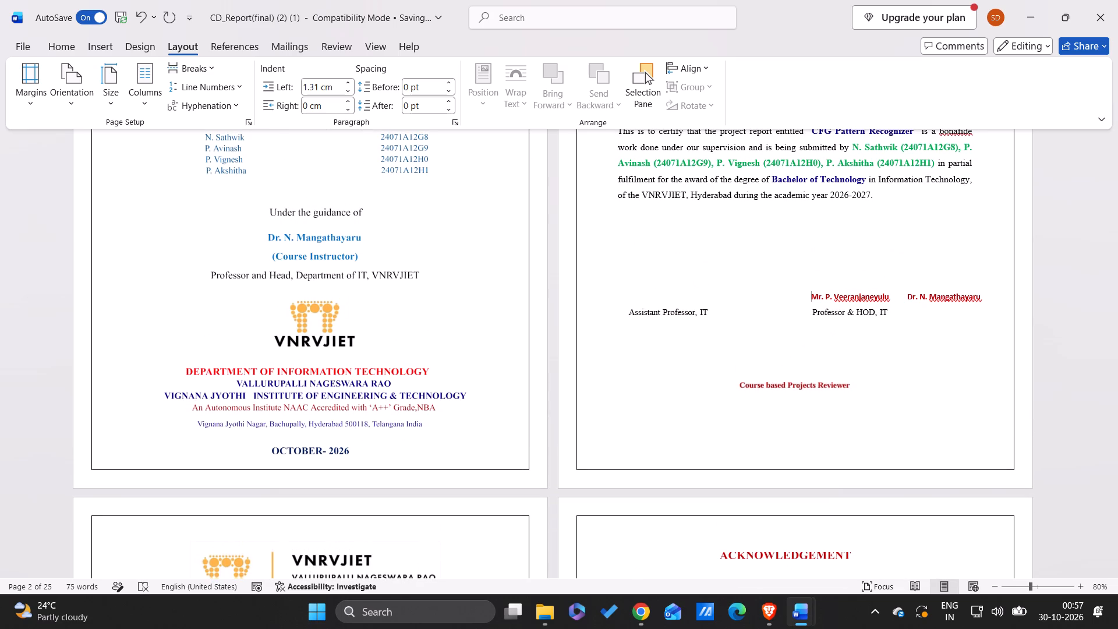
key("BackSpace")
left_click_drag(907, 314, 651, 285)
key("Tab")
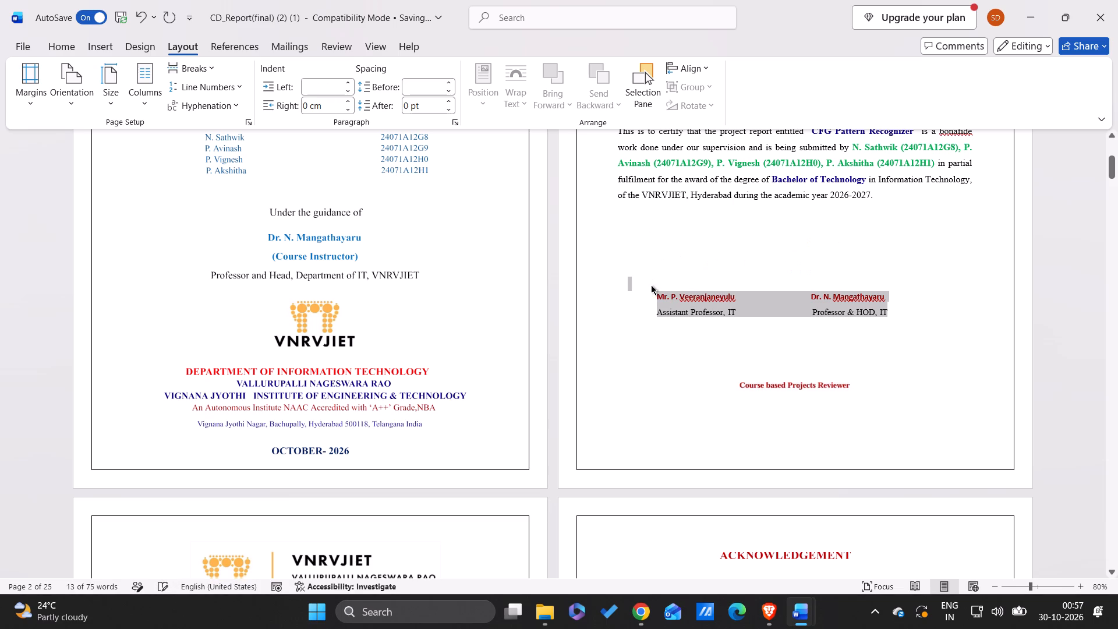
left_click(902, 314)
Examine the certificate page in the CD_REPORT (1) document and check the certificate paragraph's indents and spacing.
scroll(902, 314, "up", 1)
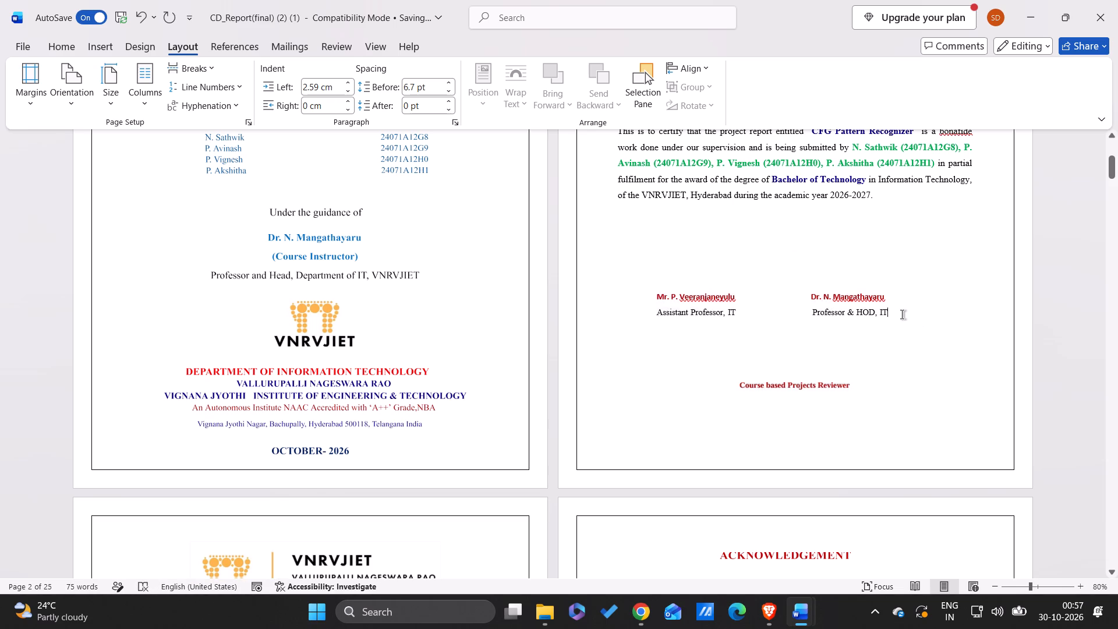
scroll(902, 314, "up", 3)
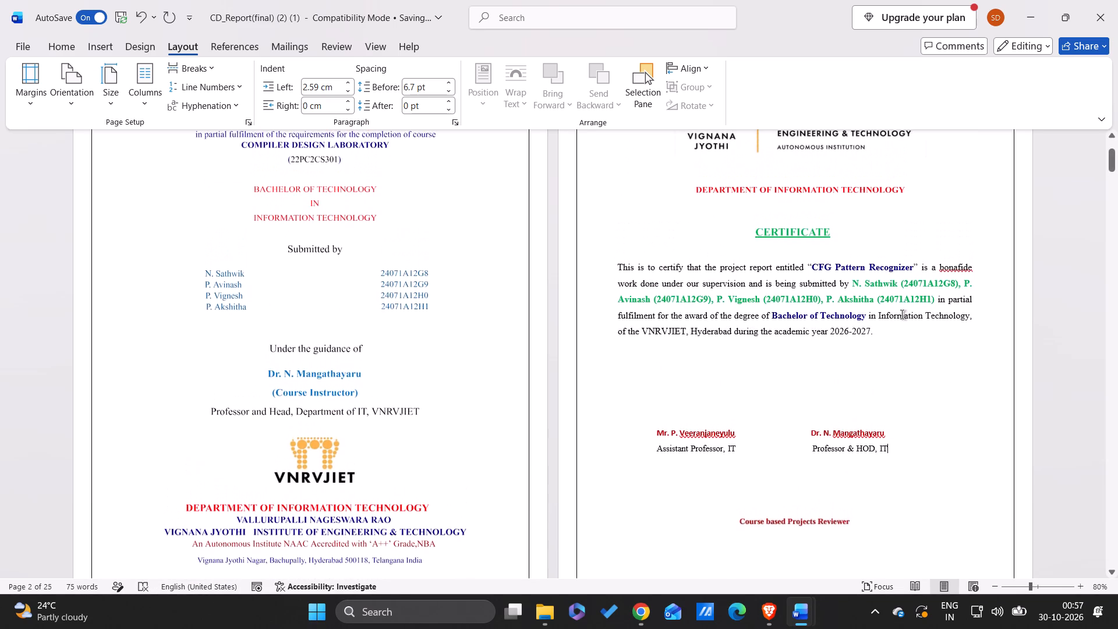
key("alt+Tab")
scroll(731, 305, "up", 1)
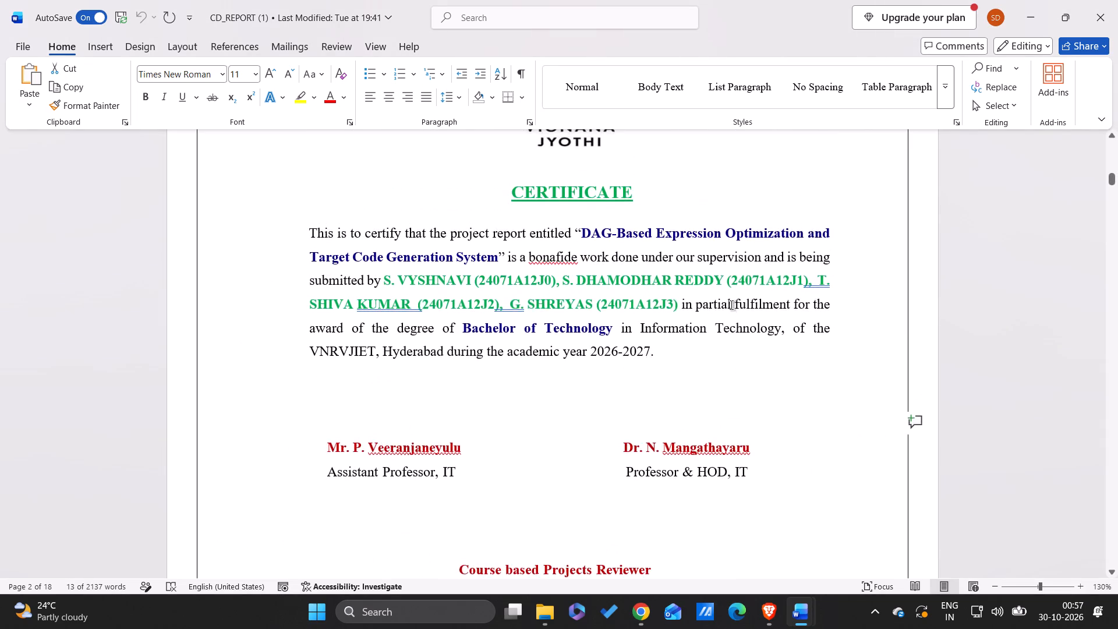
scroll(731, 305, "up", 1)
left_click_drag(671, 480, 497, 426)
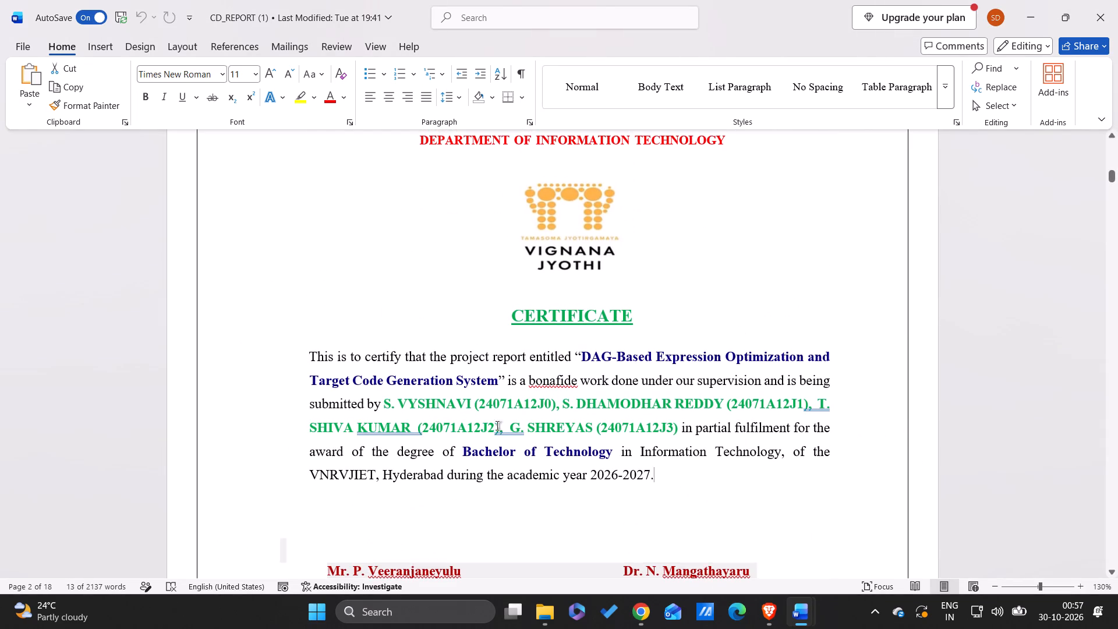
left_click_drag(497, 426, 305, 345)
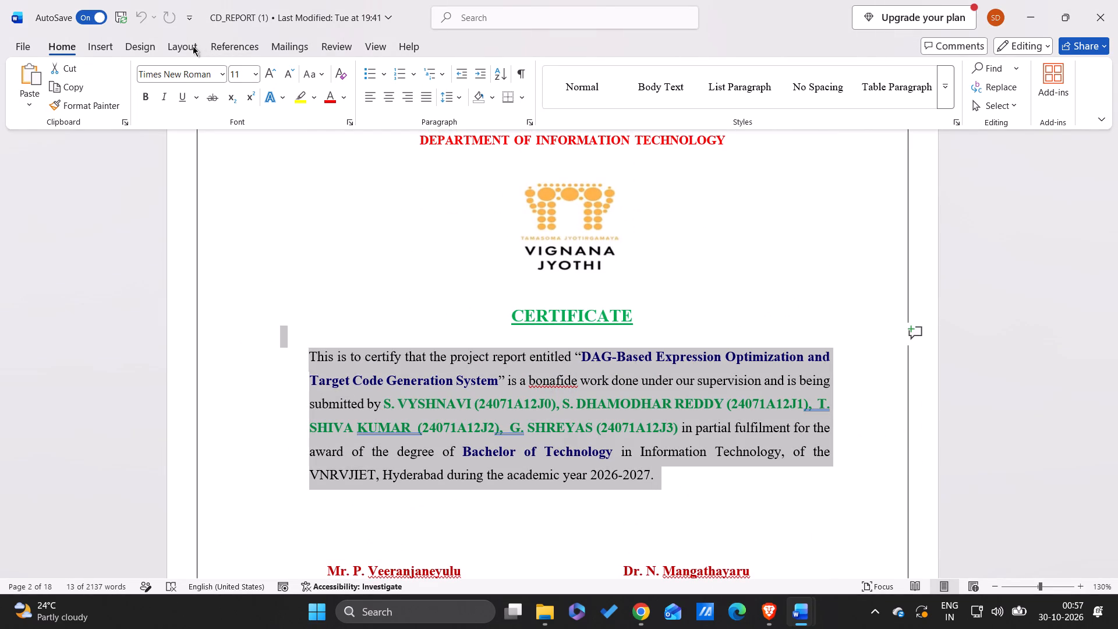
left_click(193, 46)
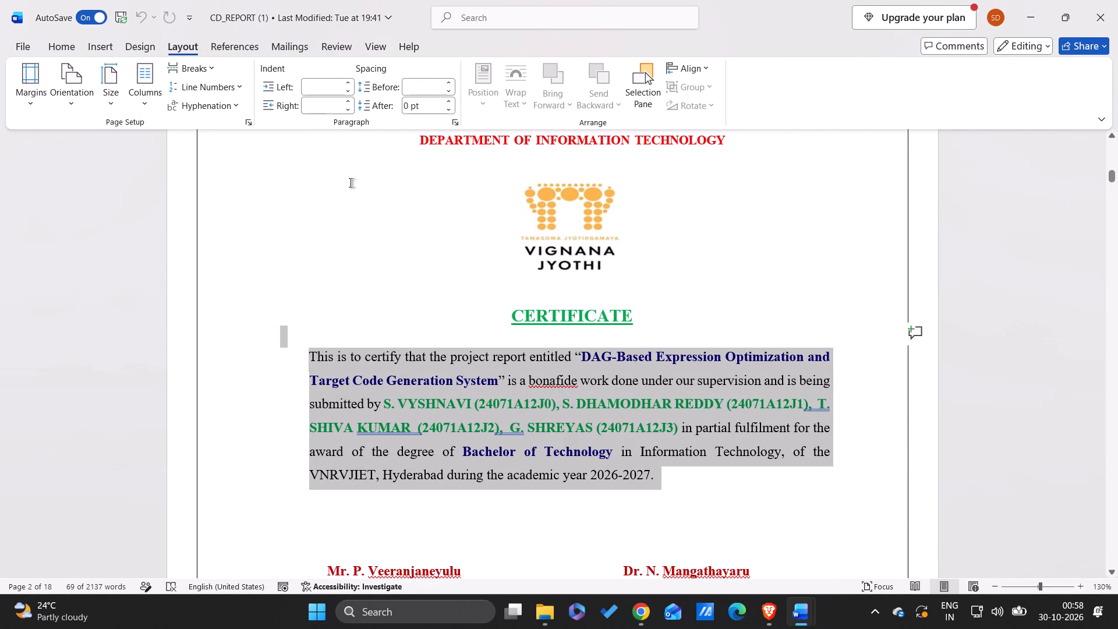
left_click(351, 187)
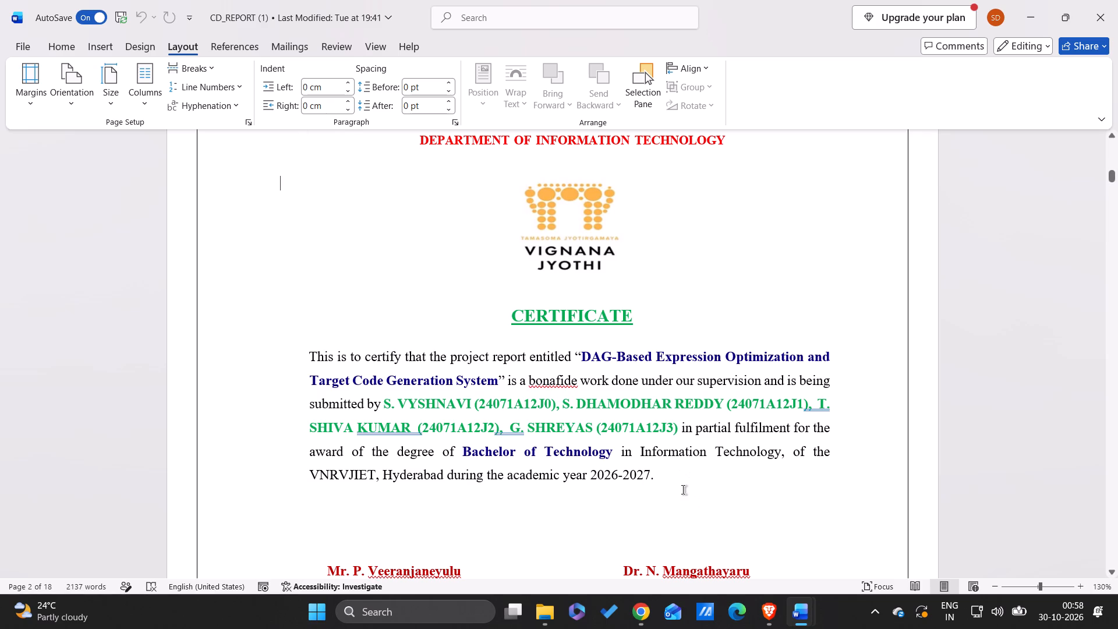
left_click_drag(683, 490, 376, 374)
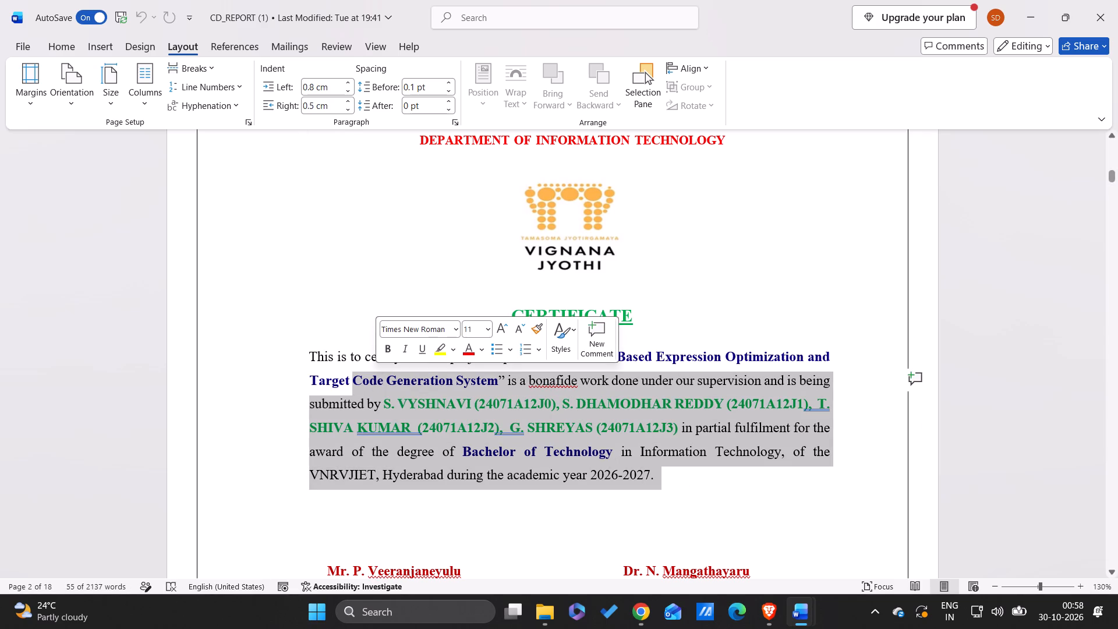
left_click(731, 486)
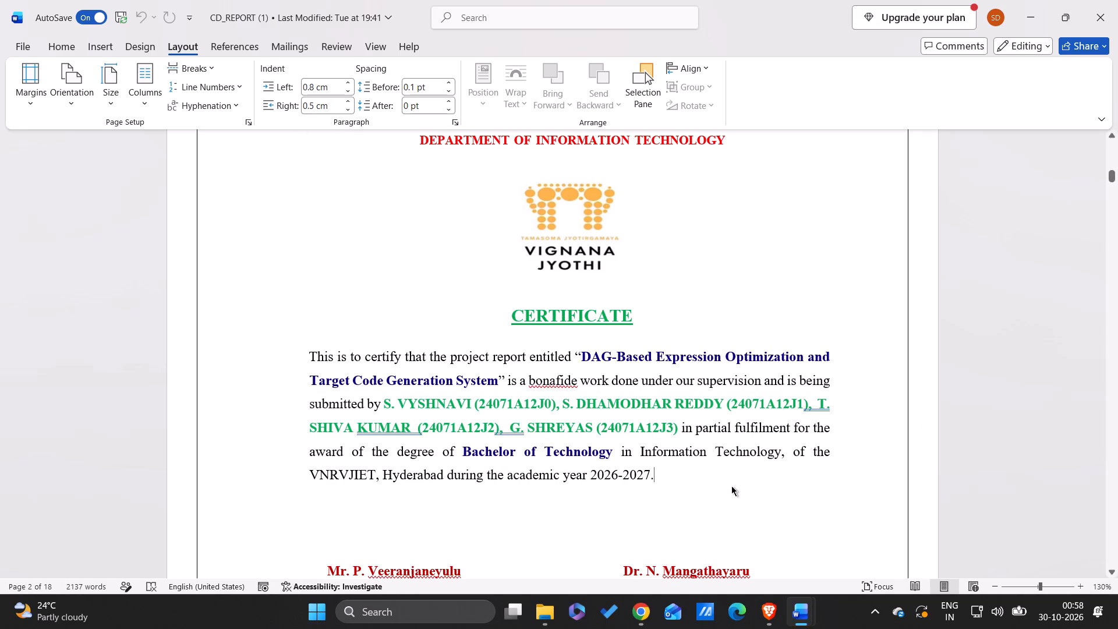
scroll(731, 486, "down", 1)
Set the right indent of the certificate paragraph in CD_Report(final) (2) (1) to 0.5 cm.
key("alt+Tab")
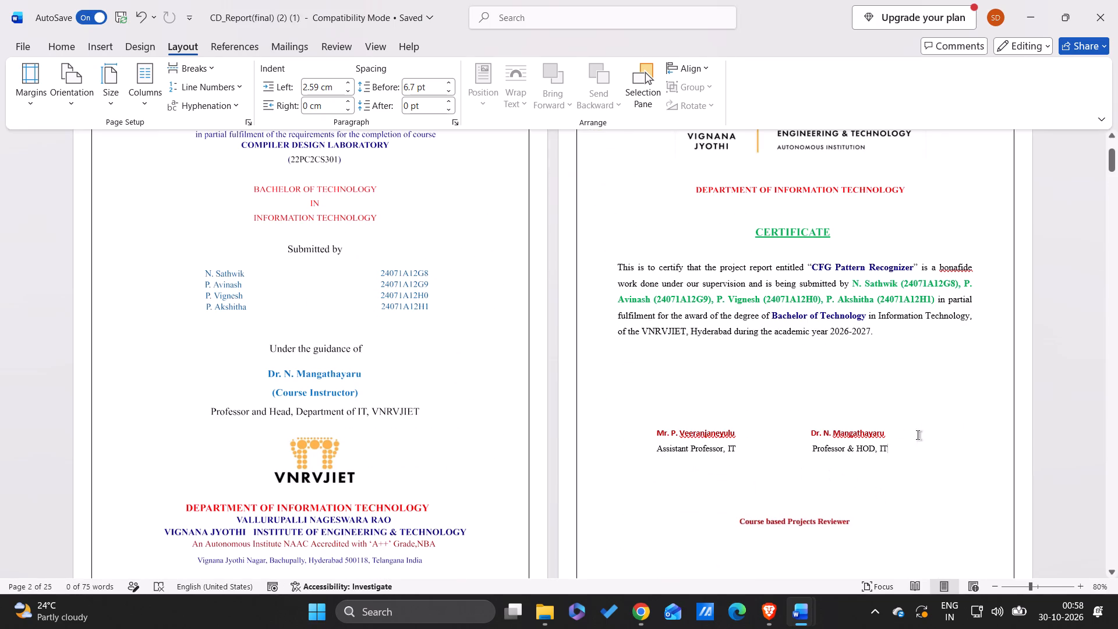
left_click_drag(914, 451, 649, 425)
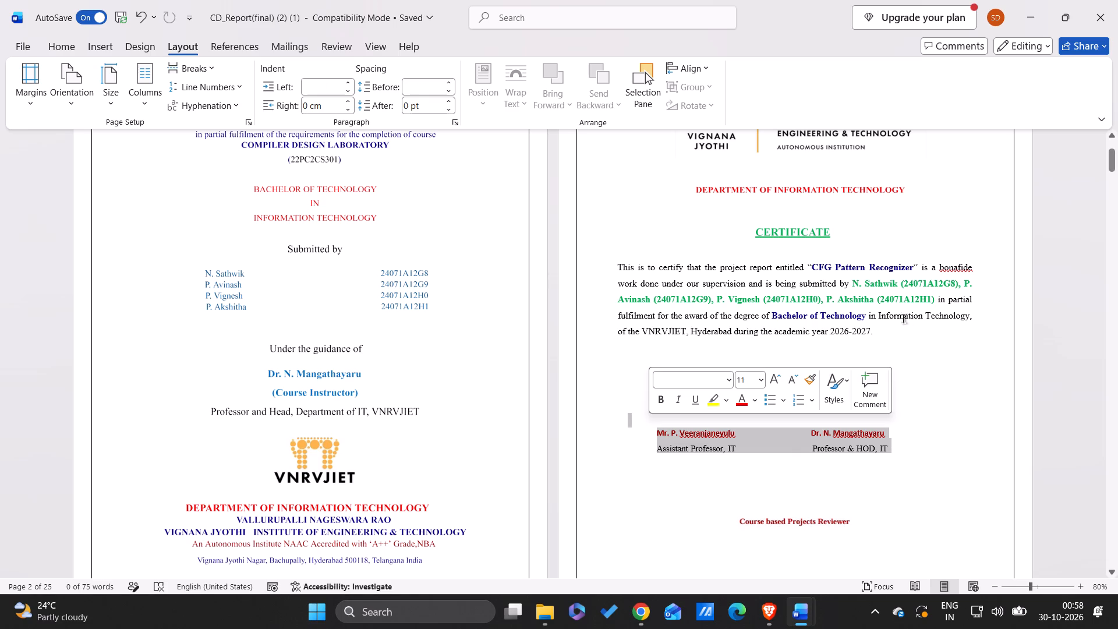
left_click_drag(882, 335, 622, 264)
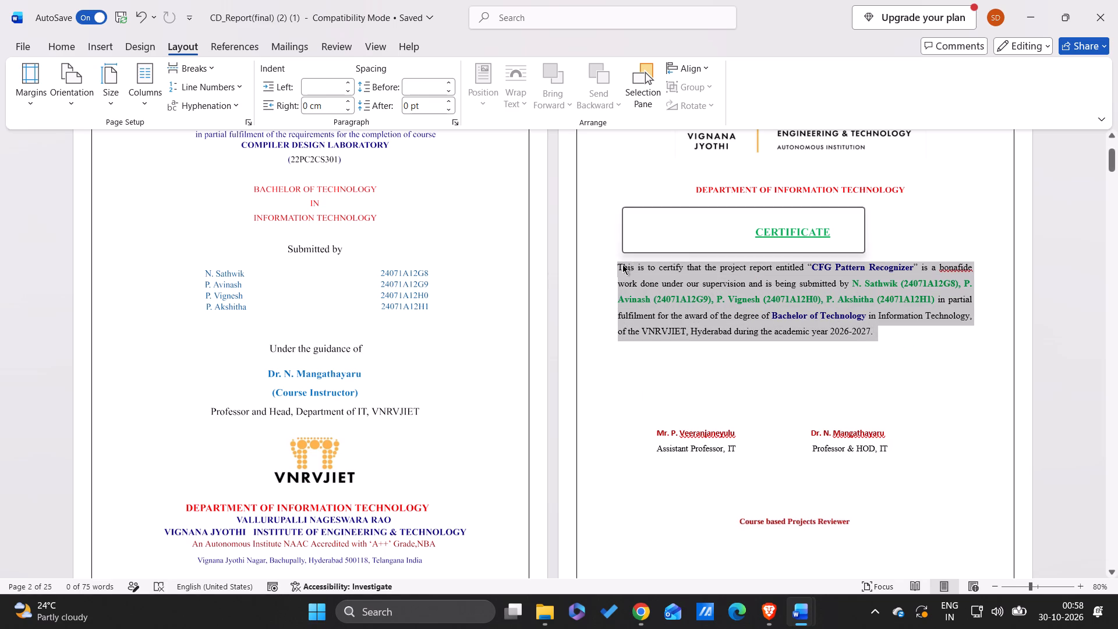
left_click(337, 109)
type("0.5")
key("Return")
Compare the certificate paragraph's indents and layout with those of the certificate paragraph in CD_REPORT (1).
key("alt+Tab")
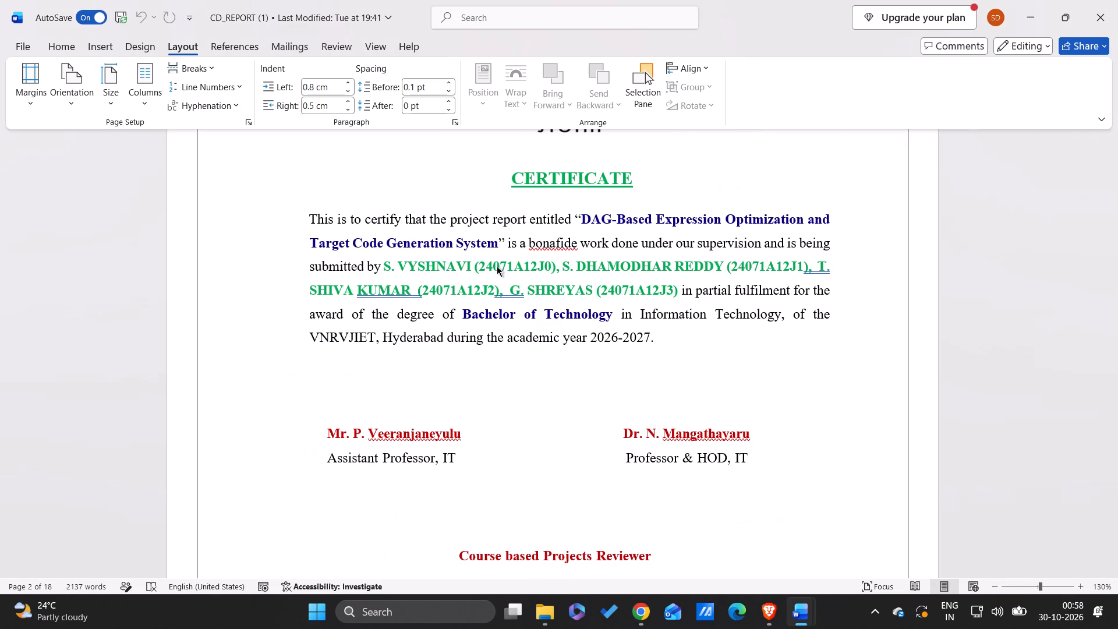
left_click_drag(312, 218, 331, 221)
left_click_drag(331, 221, 638, 338)
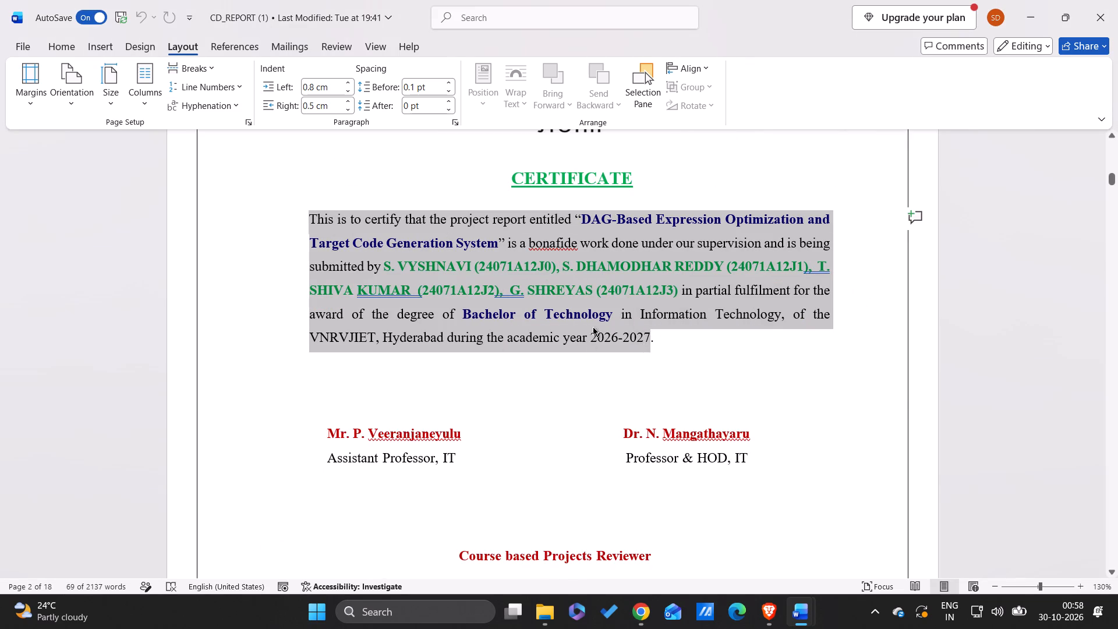
key("alt+Tab")
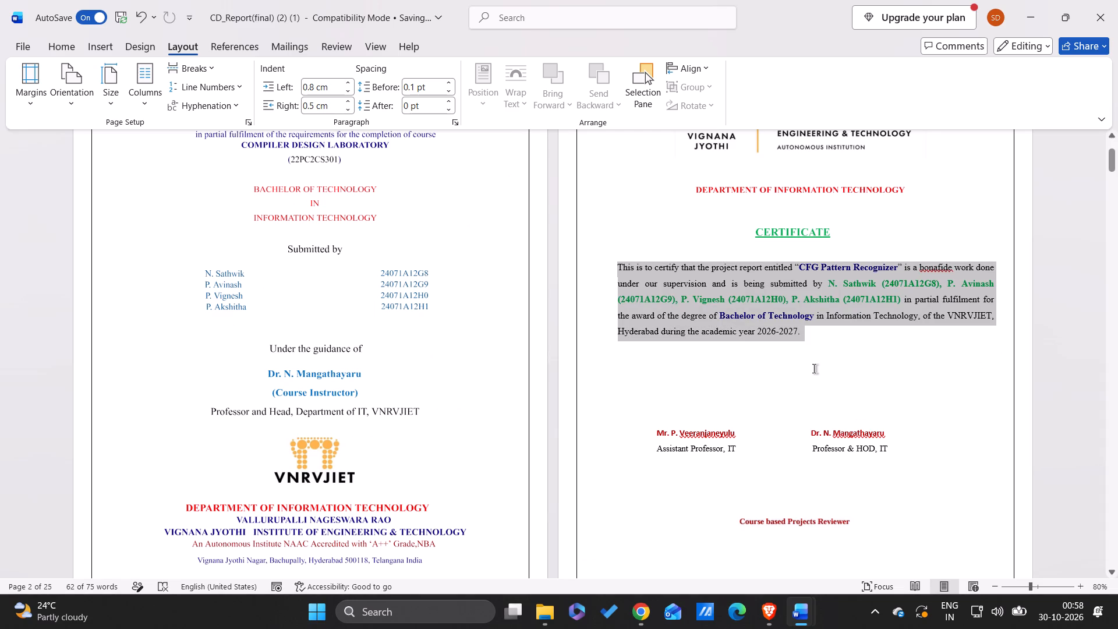
scroll(799, 352, "up", 1)
key("alt+Tab")
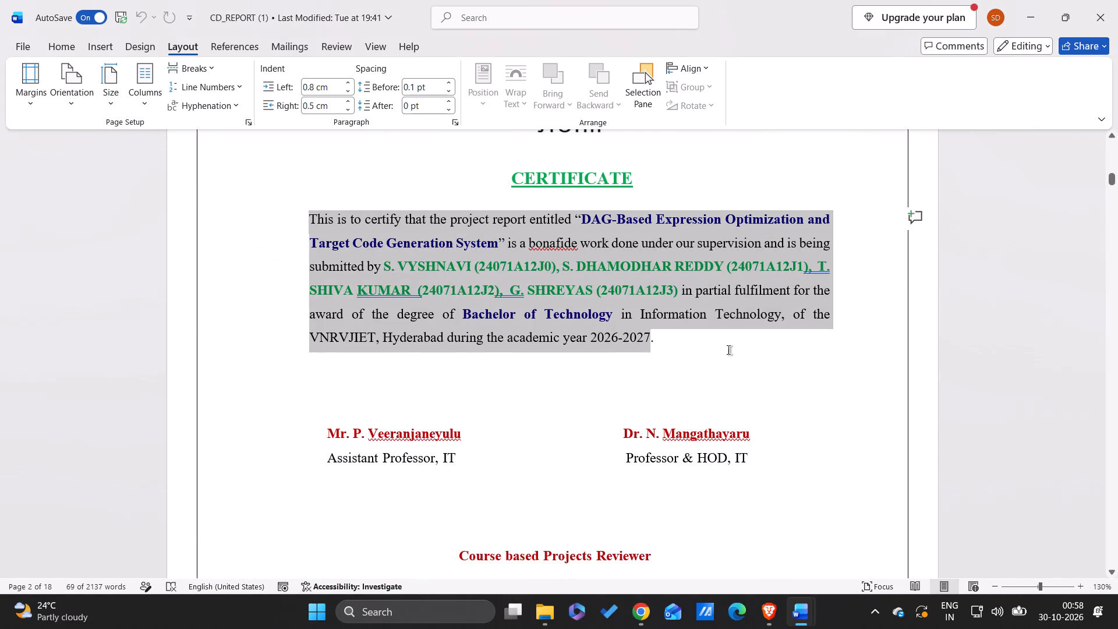
scroll(728, 350, "up", 1)
scroll(728, 350, "down", 2)
scroll(728, 350, "up", 1)
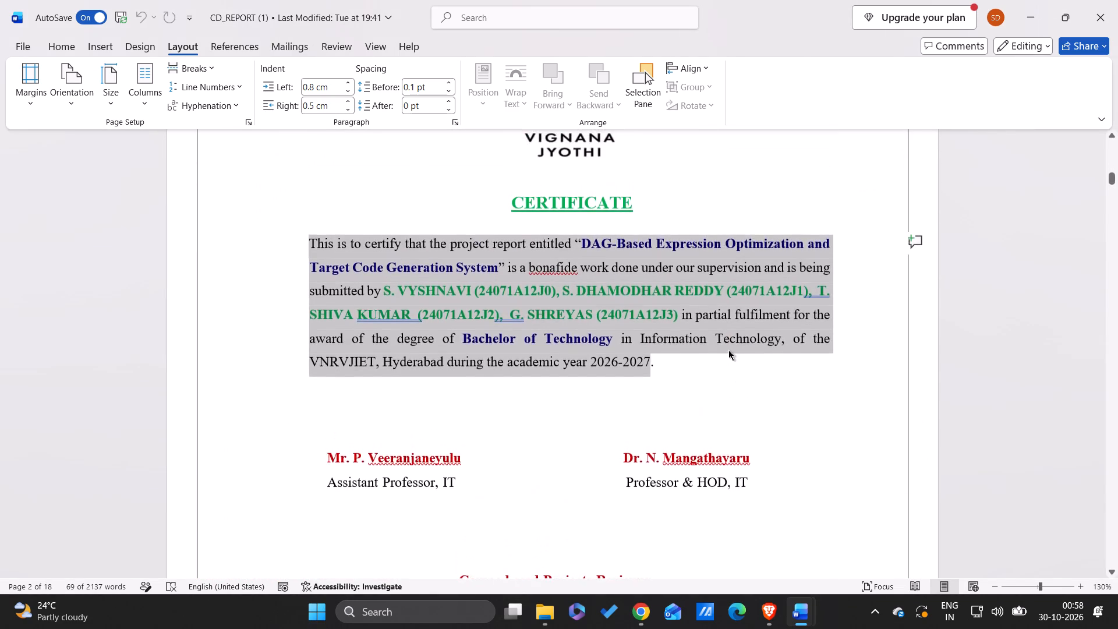
Set the right indent of the certificate paragraph in CD_Report(final) (2) (1) to 1.5 cm.
key("alt+Tab")
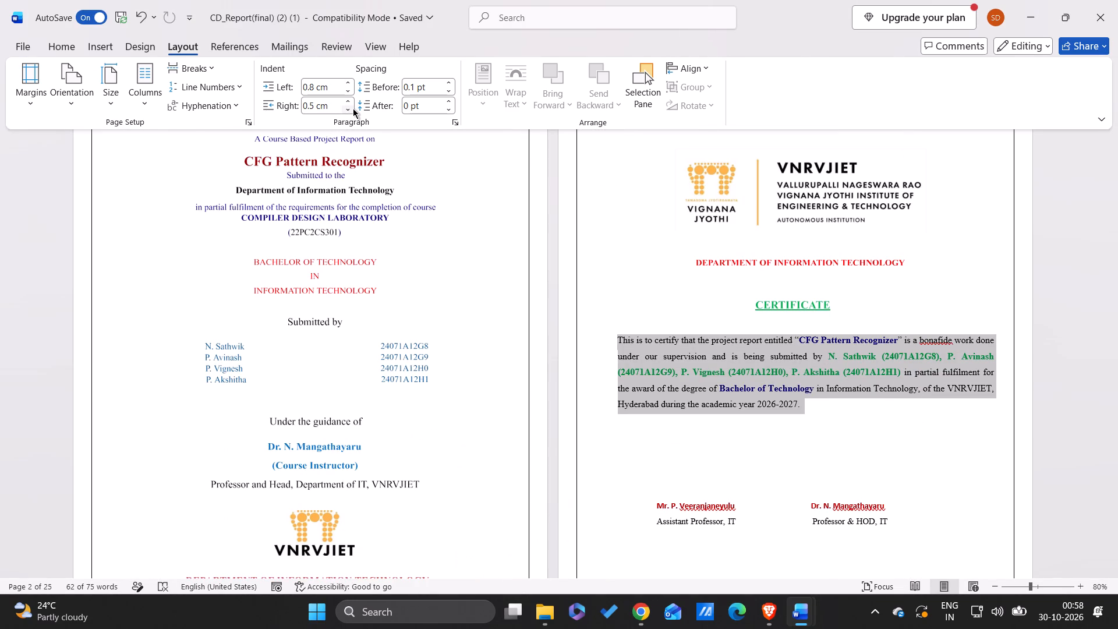
triple_click(353, 108)
double_click(353, 108)
left_click_drag(353, 108, 330, 100)
left_click(330, 100)
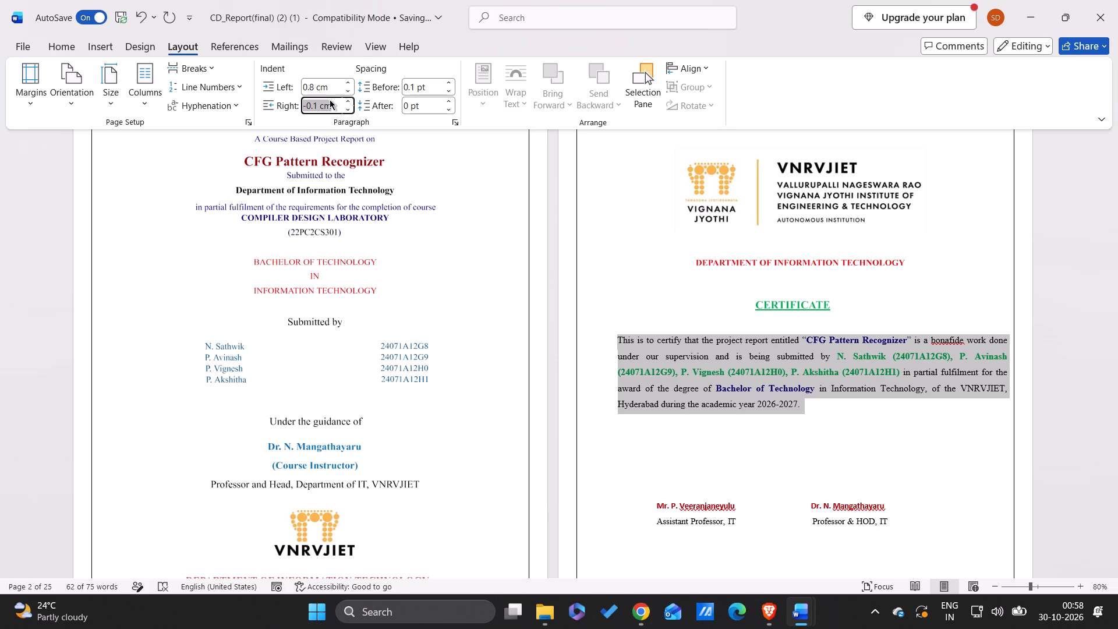
type("1.5")
key("Return")
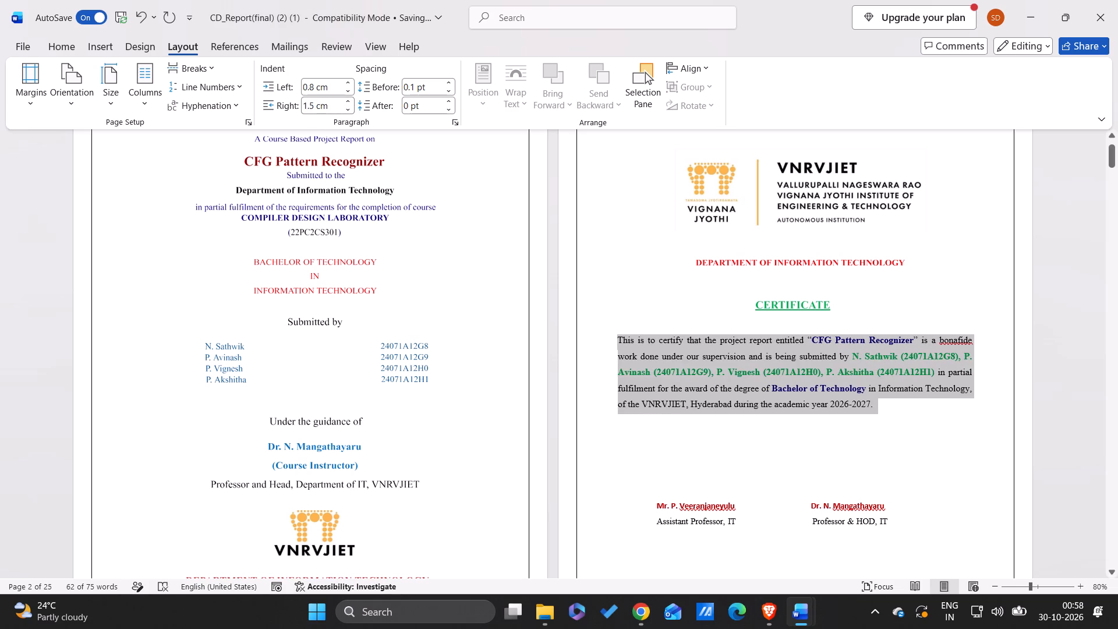
Compare the signatory block's layout with CD_REPORT (1) and place the insertion point before the second signatory's name in the final report.
left_click(740, 451)
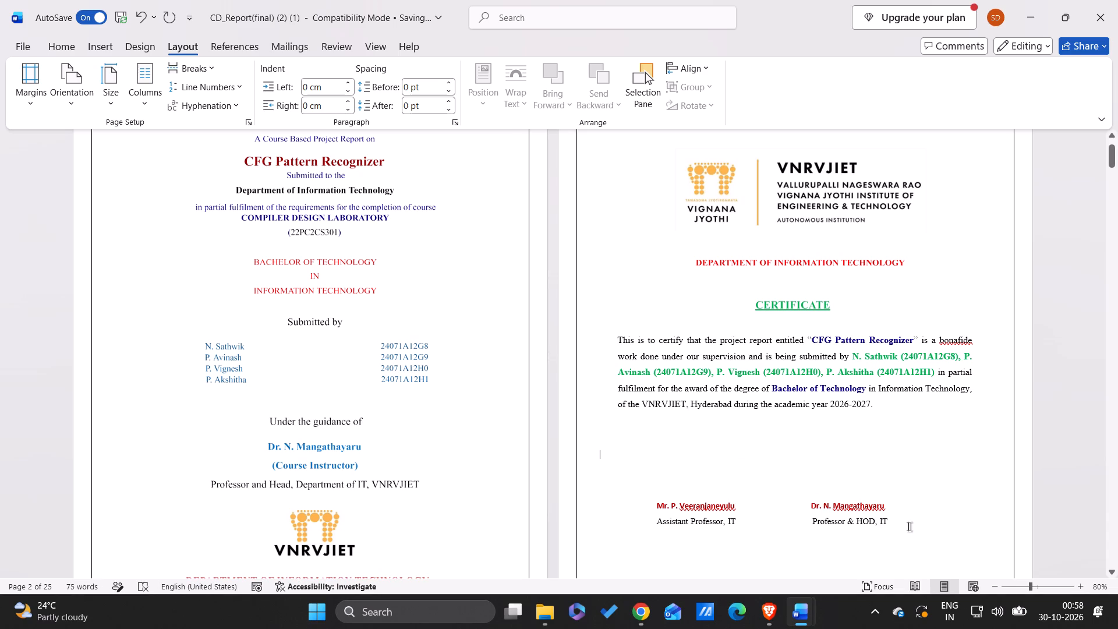
left_click_drag(908, 525, 663, 494)
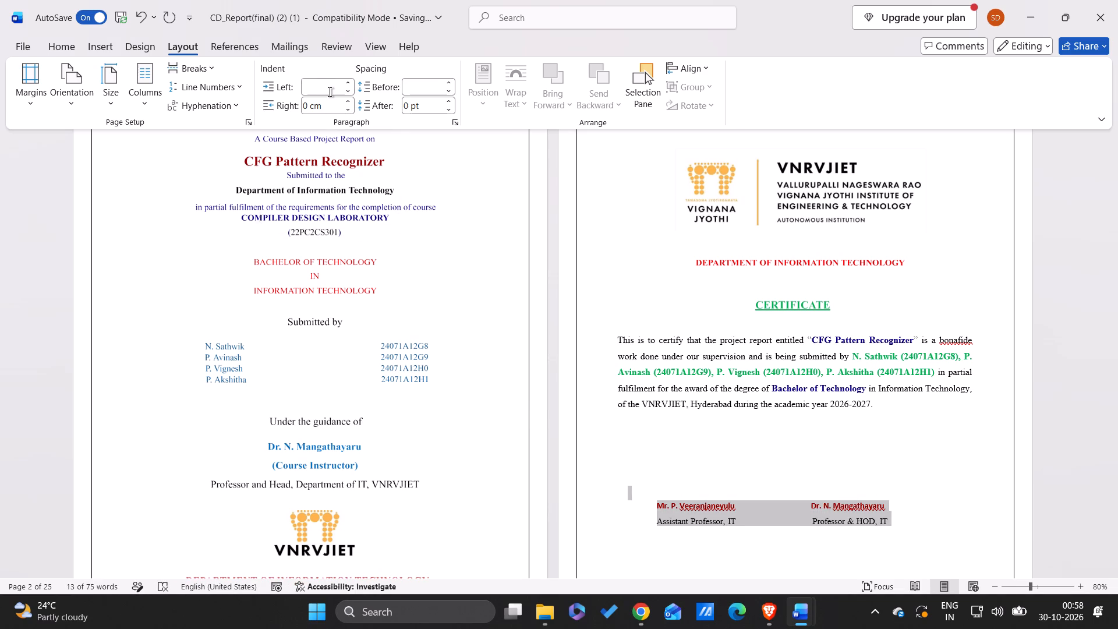
key("alt+Tab")
left_click_drag(748, 485, 323, 444)
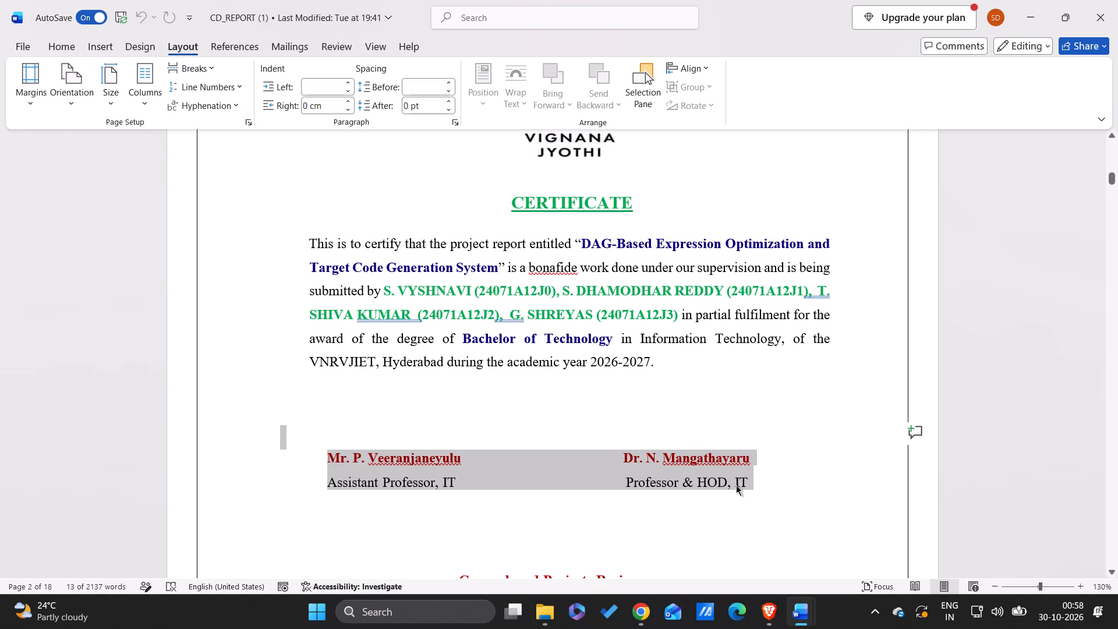
key("alt+Tab")
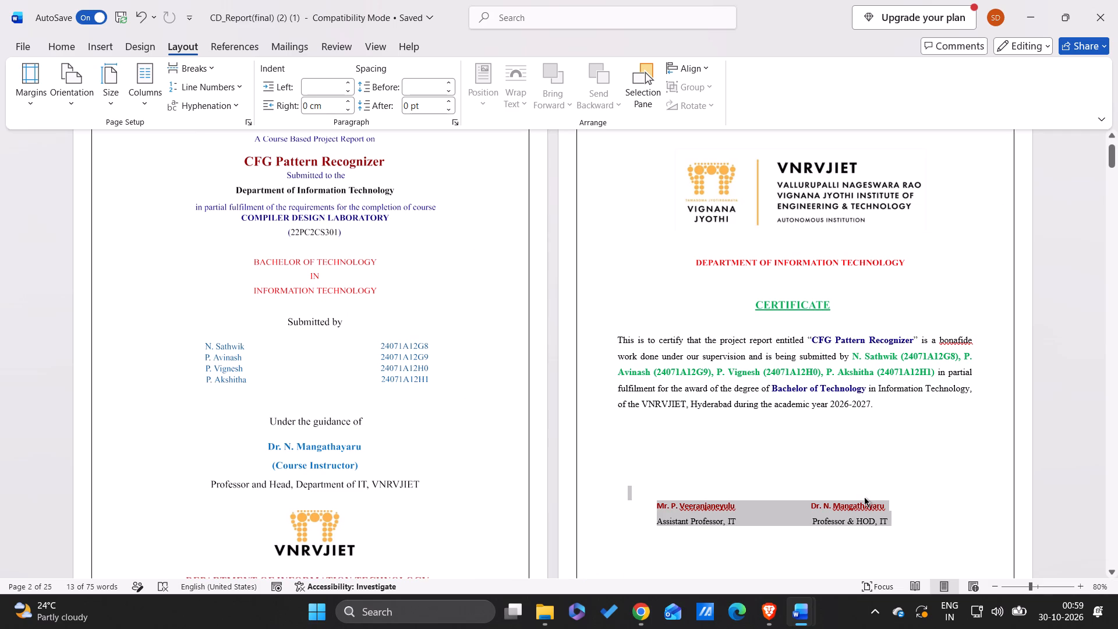
left_click(798, 499)
left_click(806, 504)
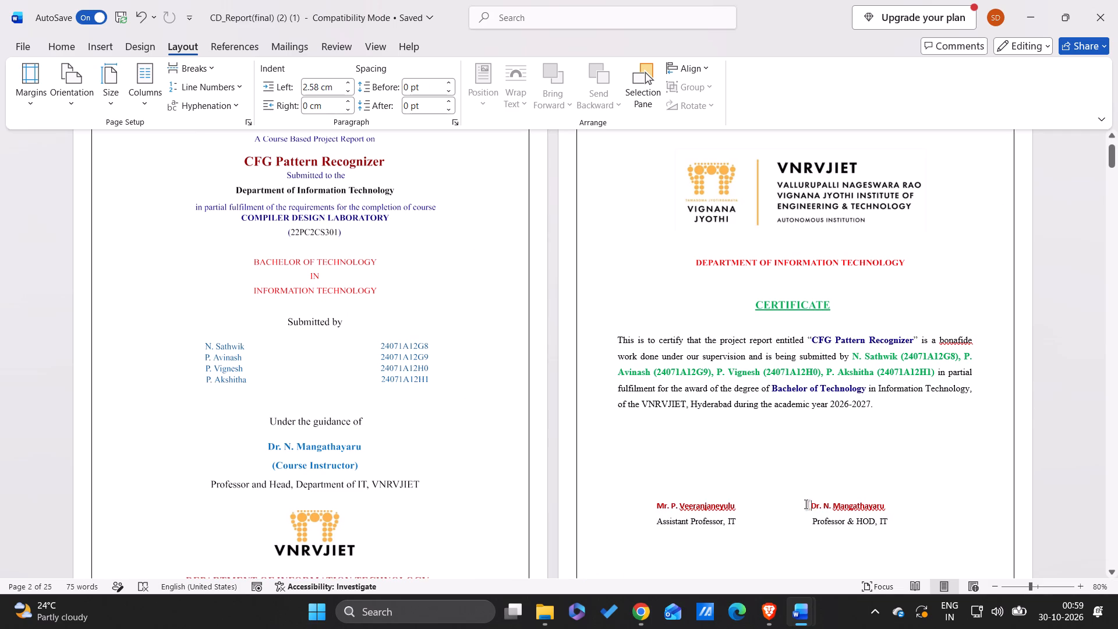
Shift the second signatory's name and designation on the certificate page further right by one tab each.
key("Tab")
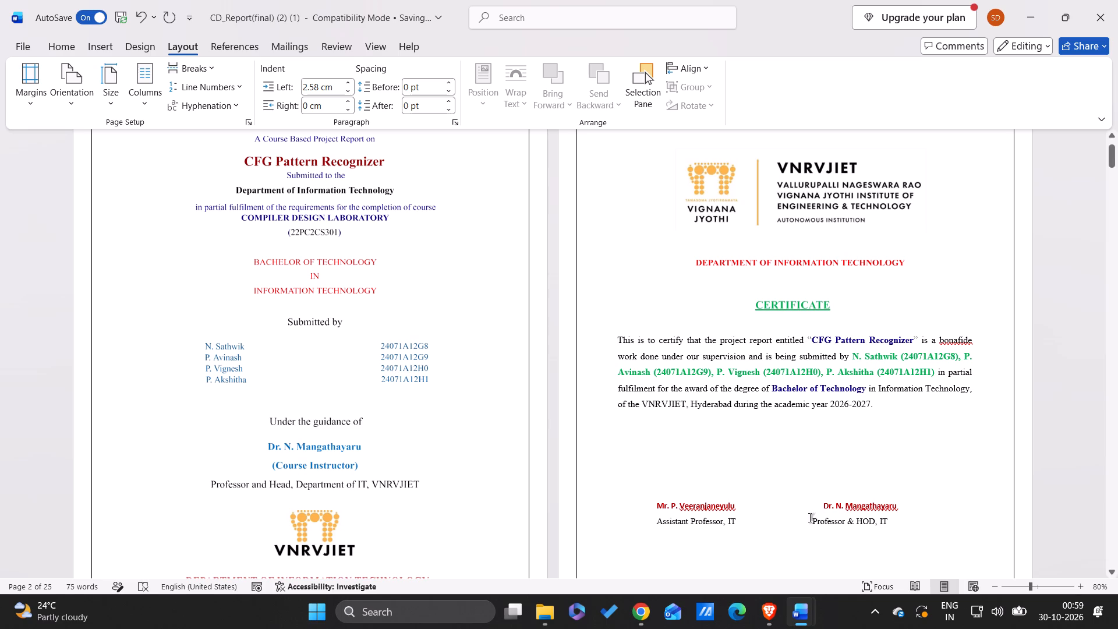
left_click(818, 522)
key("Left")
key("Tab")
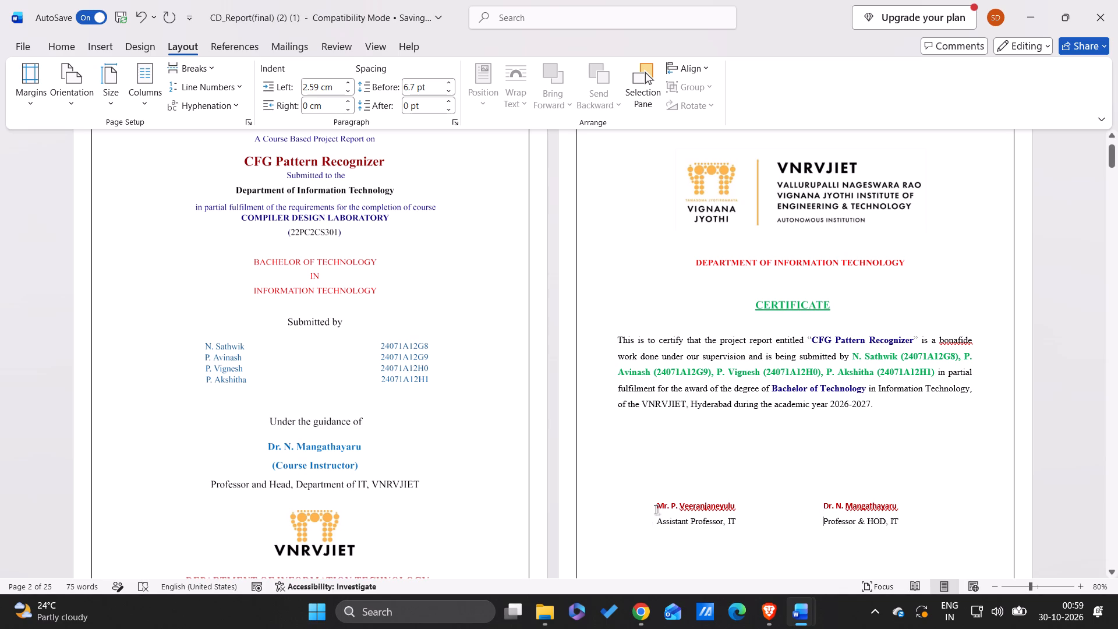
Remove the left indent from the first signatory's name and Assistant Professor, IT lines.
left_click(656, 510)
key("BackSpace")
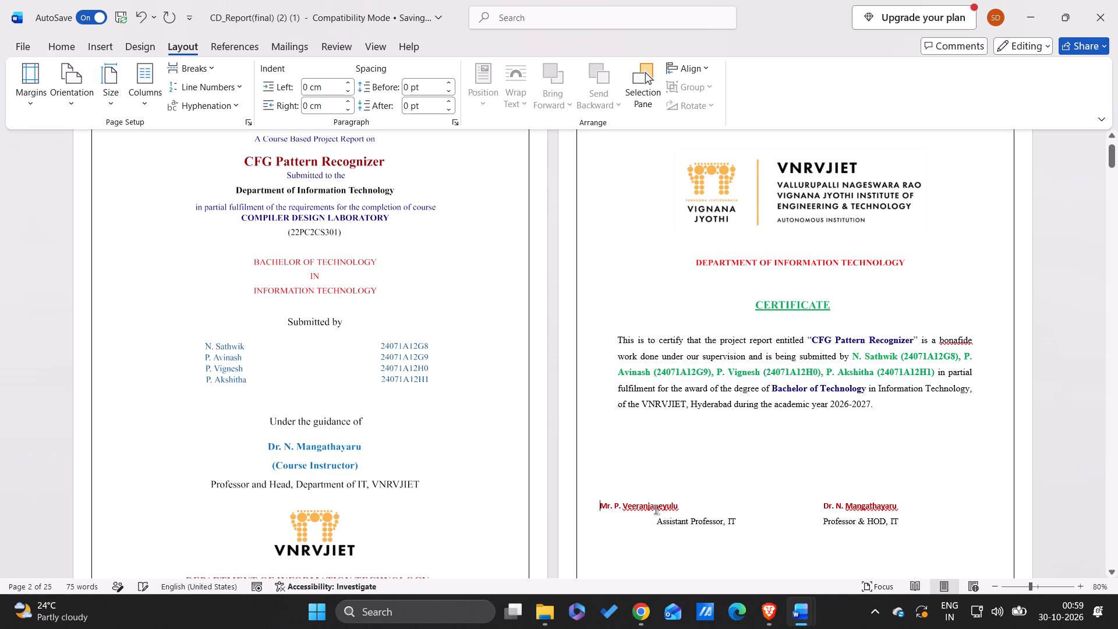
key("Down")
key("BackSpace")
Try to move the first signatory's name inward with a tab, undo it, and insert the tab again.
key("Up")
key("Tab")
key("ctrl+z")
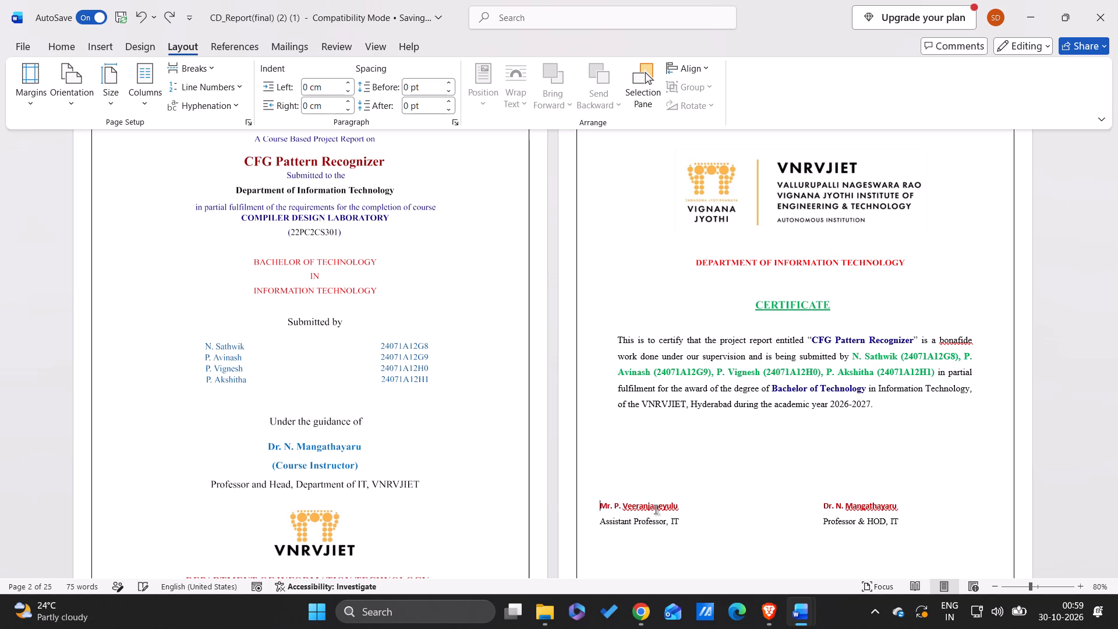
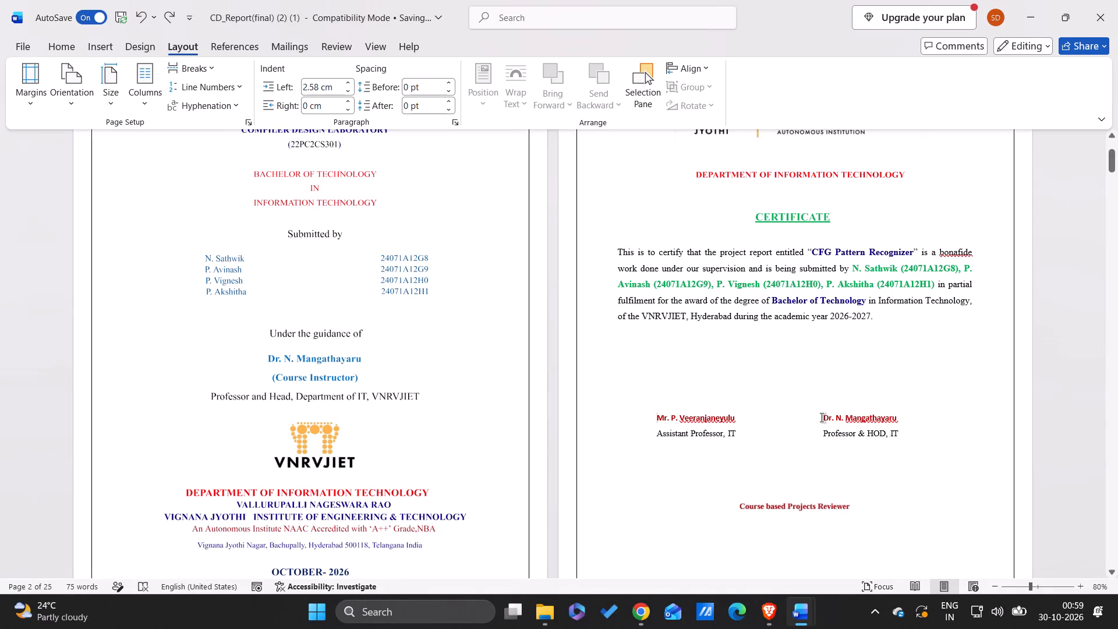
Shift the second signatory's name and the "Professor & HOD, IT" line below it one tab stop further right on the certificate page.
key("Tab")
key("Down")
key("Left")
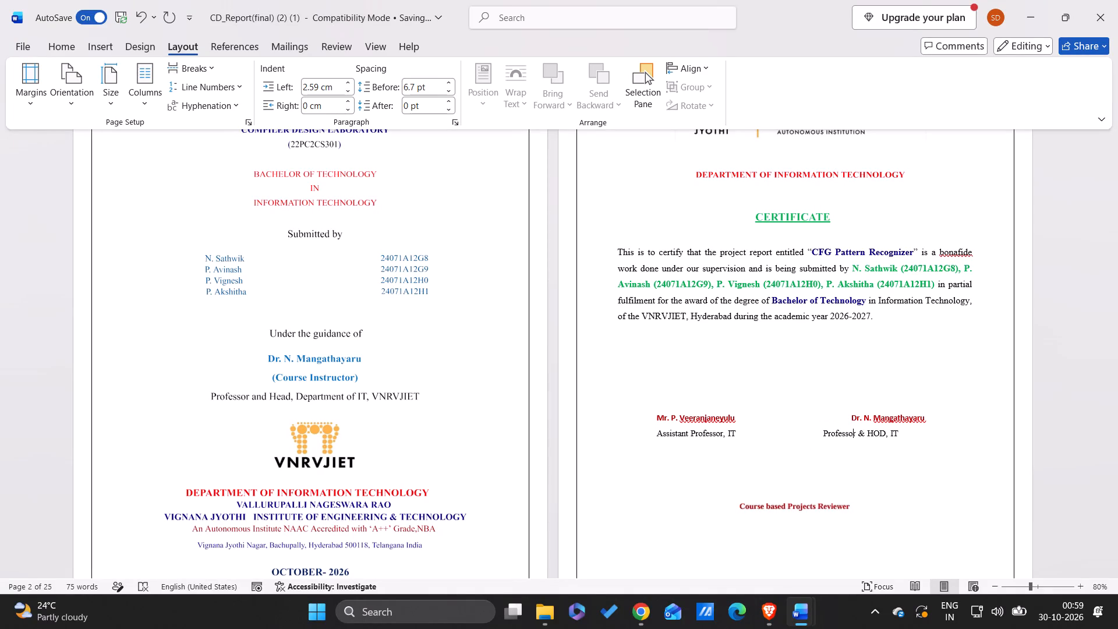
key("Left")
key("Left")
key("Left")
key("Left")
key("Left")
key("Left")
key("Left")
key("Tab")
left_click(917, 467)
scroll(917, 467, "up", 1)
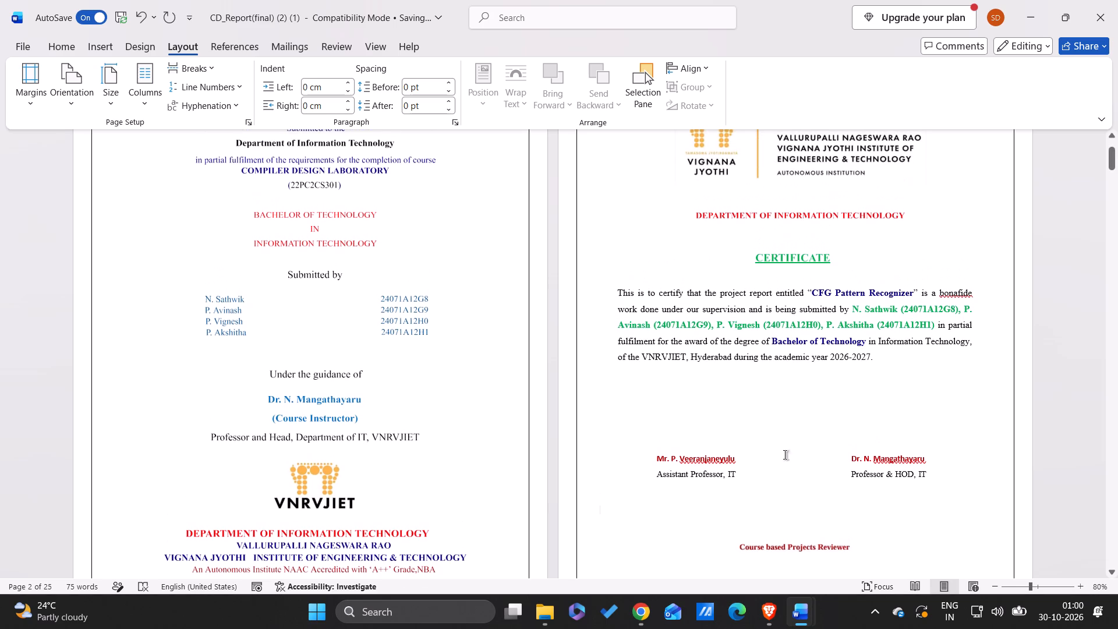
scroll(656, 447, "up", 1)
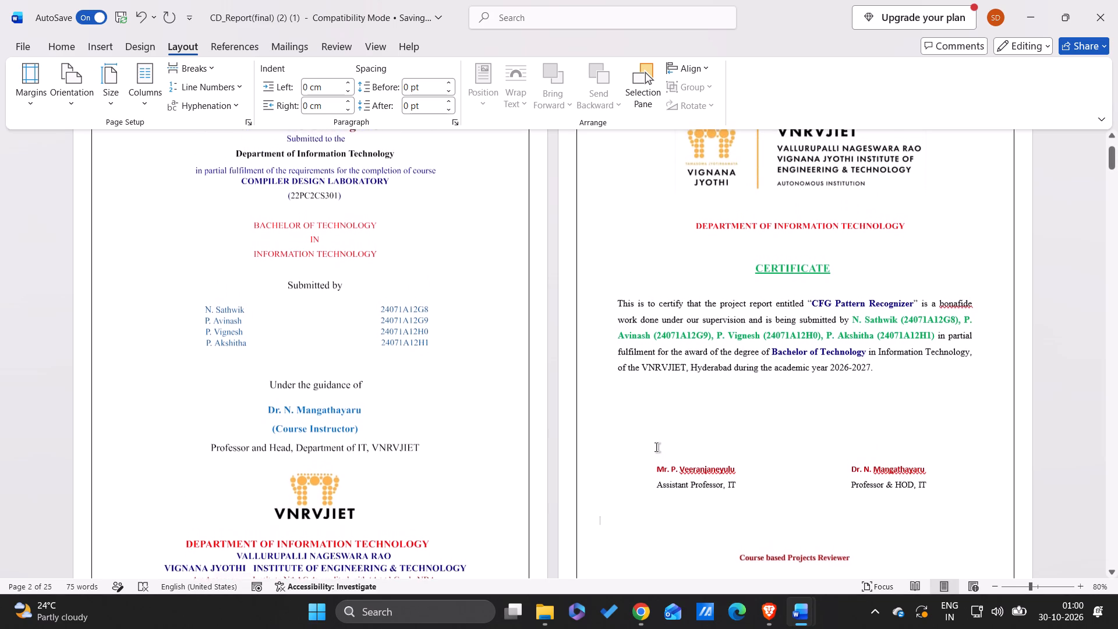
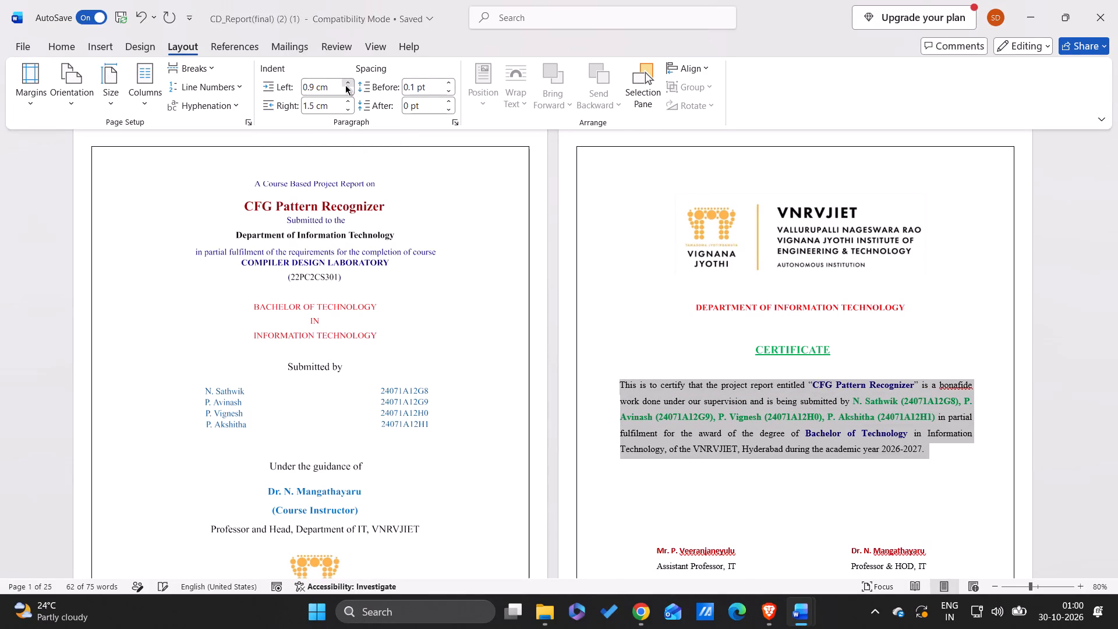
Set the left indent of the certificate body paragraph to 1.5 cm.
triple_click(345, 85)
triple_click(345, 85)
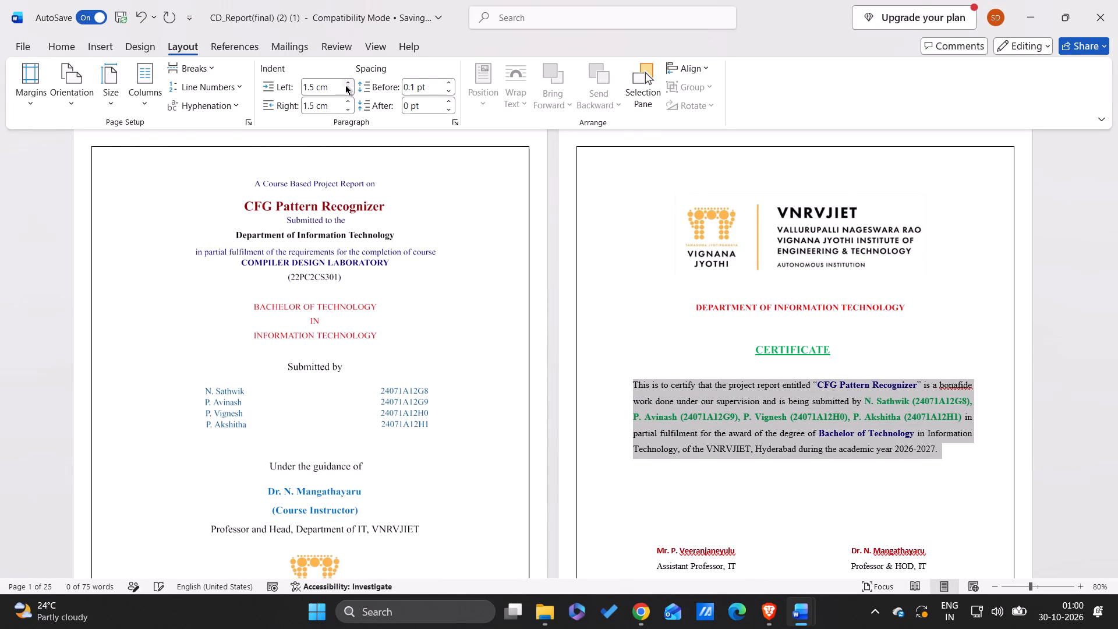
left_click(345, 85)
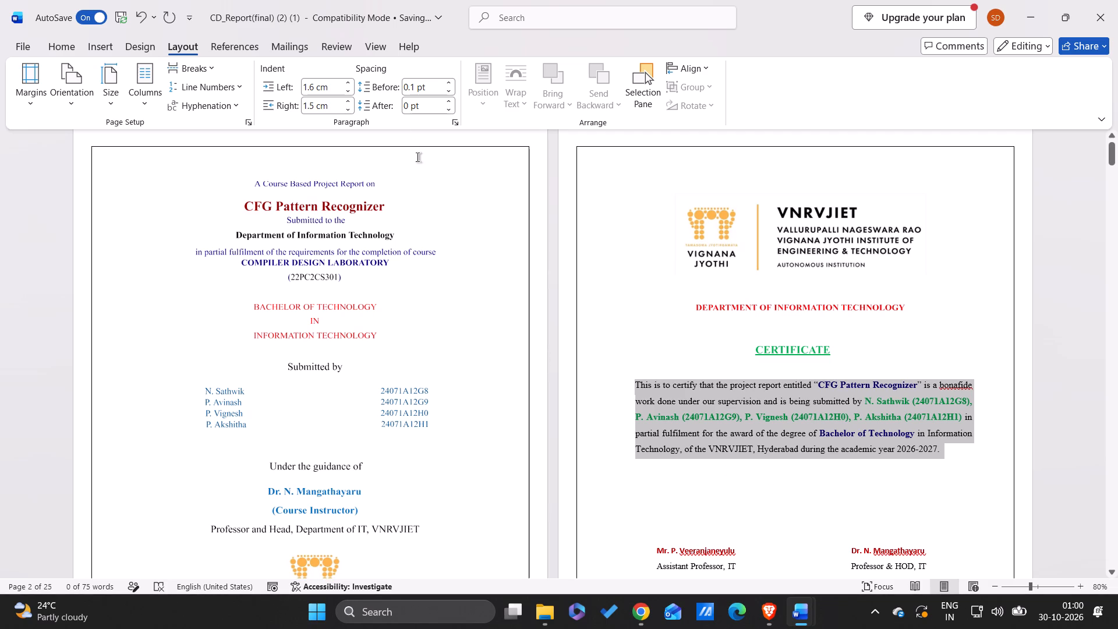
left_click(347, 94)
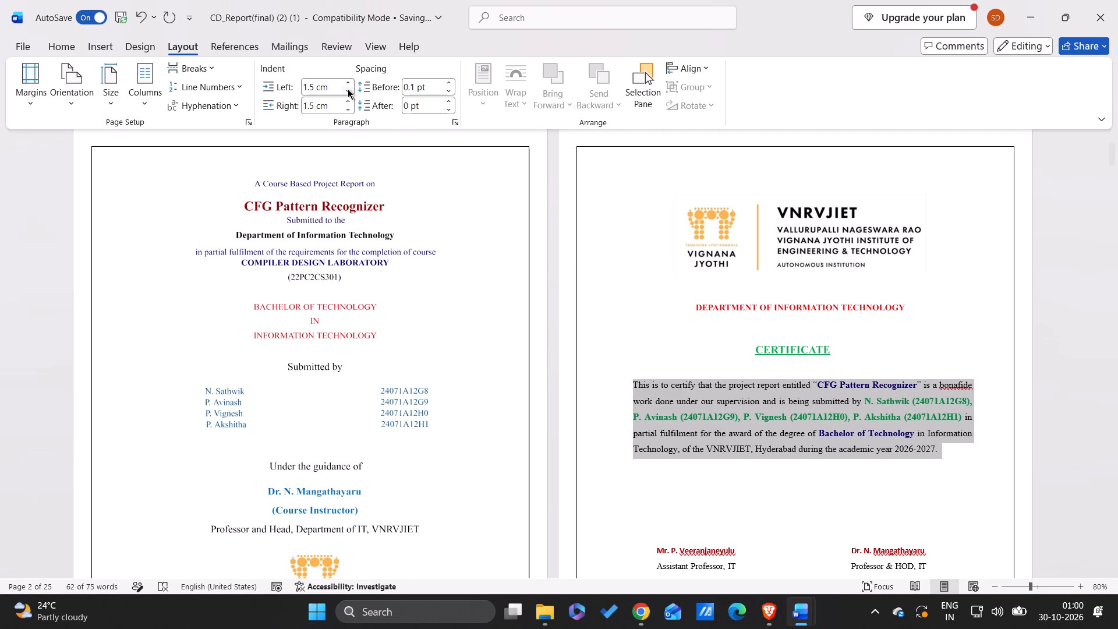
left_click(653, 446)
Check the certificate page's paragraph alignment, signatory lines and spacing against the cover and declaration pages.
scroll(653, 446, "down", 1)
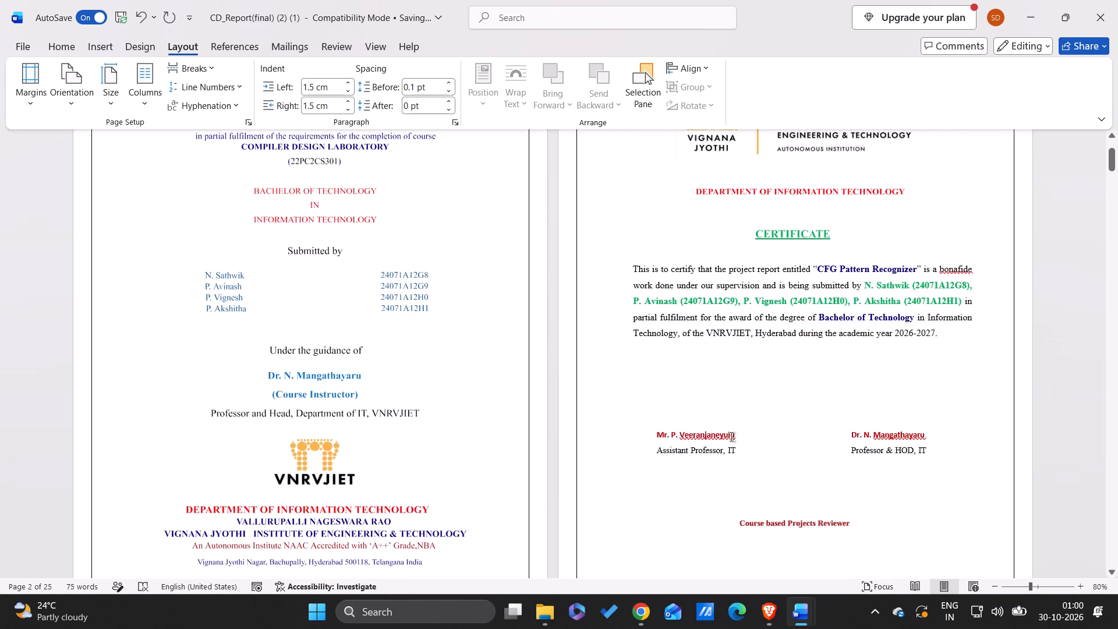
scroll(731, 437, "up", 1)
scroll(731, 437, "down", 2)
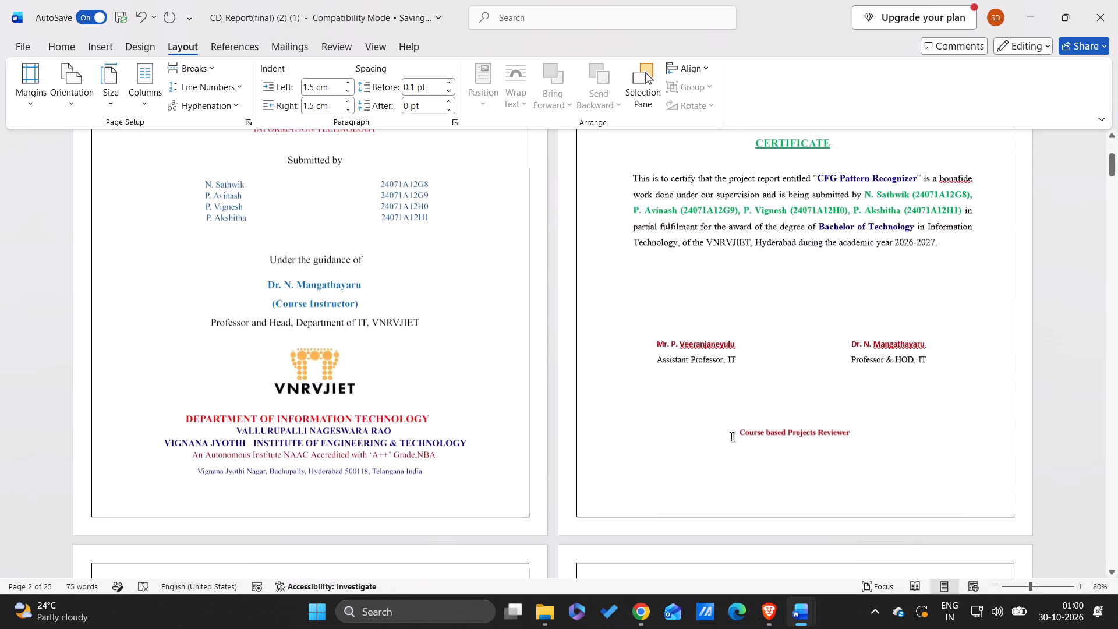
scroll(731, 437, "down", 1)
scroll(731, 437, "up", 2)
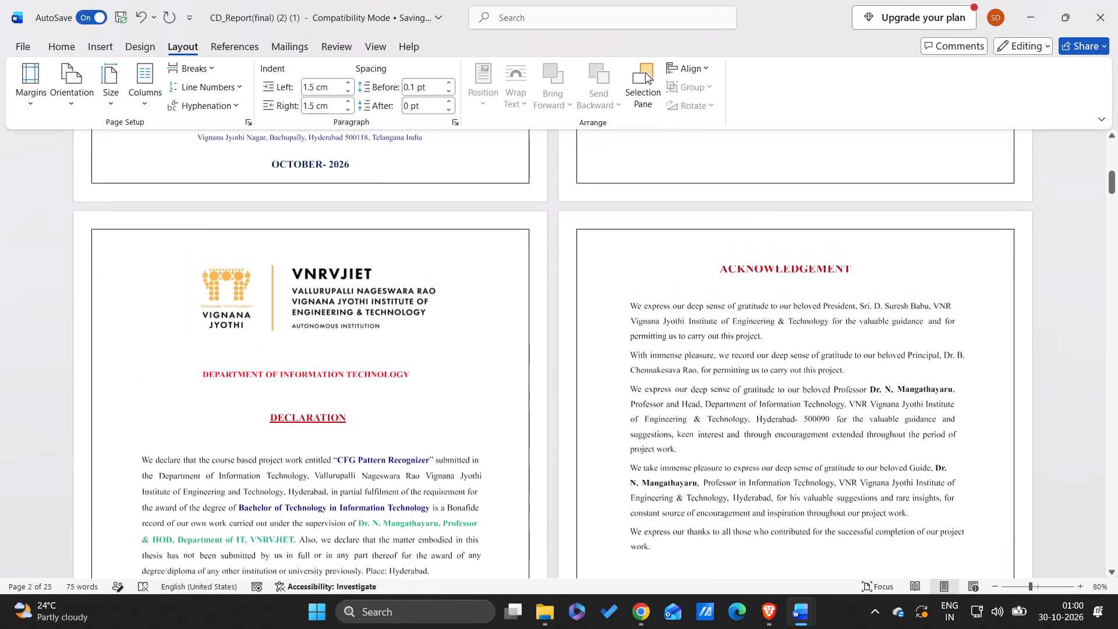
scroll(731, 437, "up", 2)
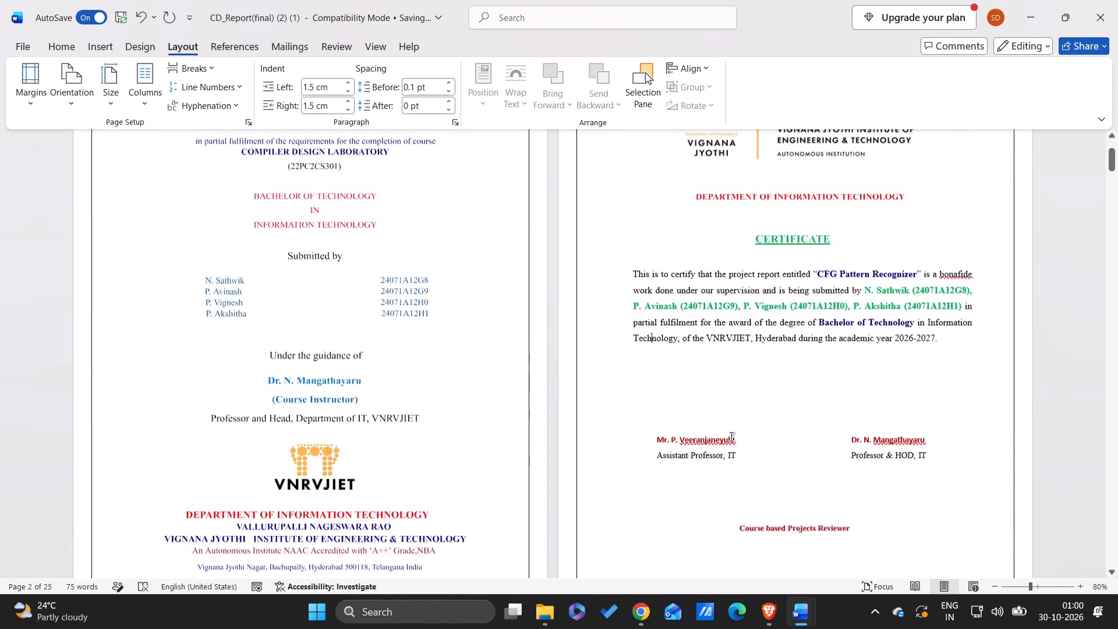
scroll(731, 437, "up", 1)
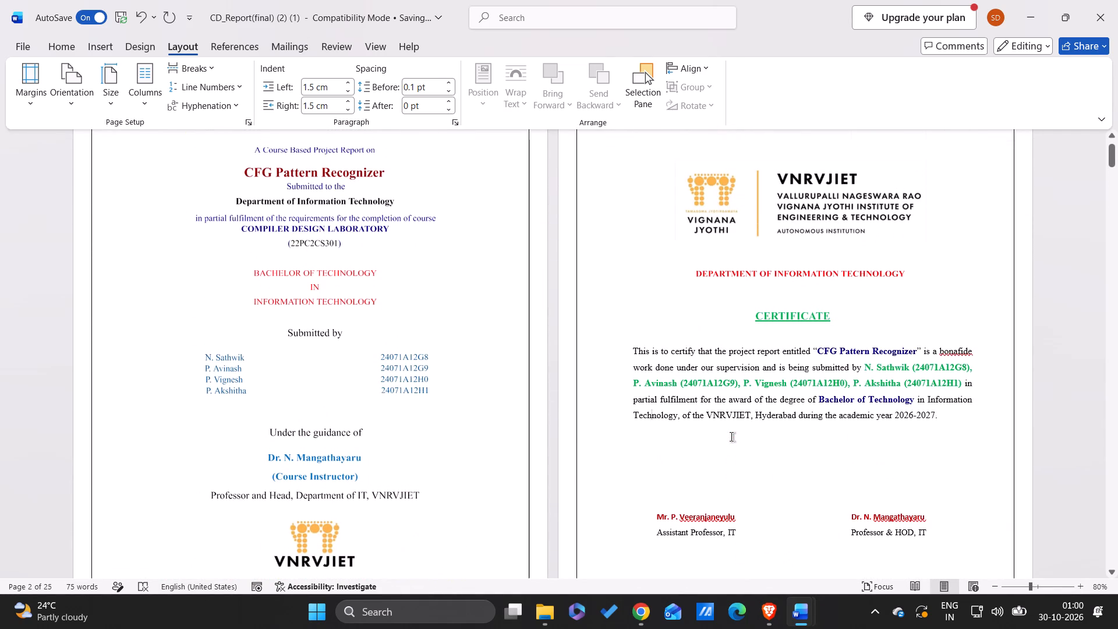
scroll(731, 437, "up", 1)
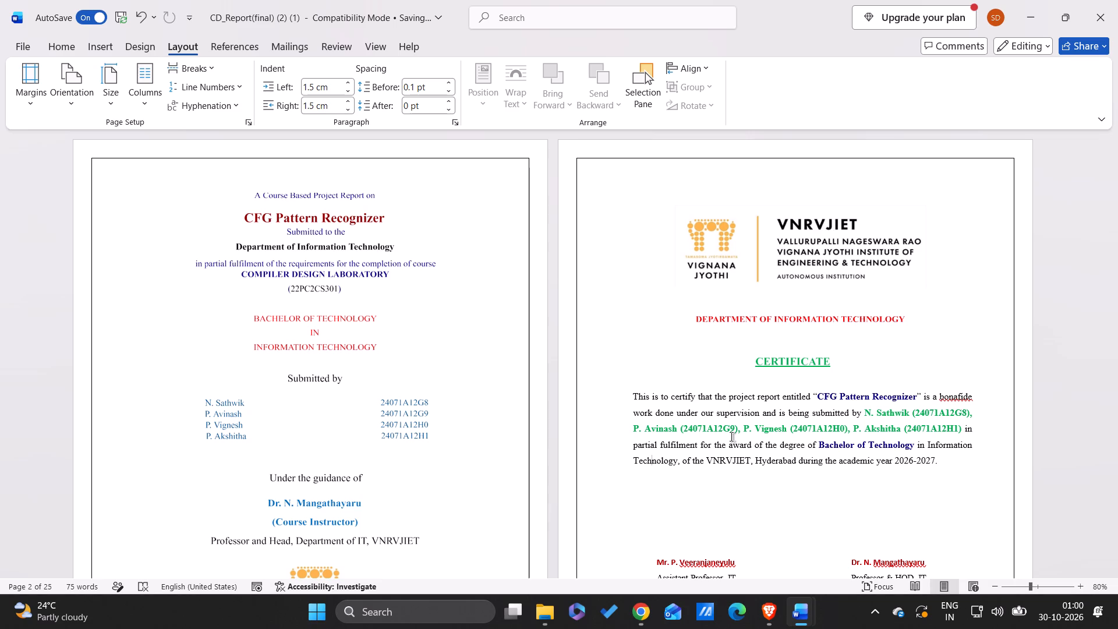
scroll(731, 437, "down", 2)
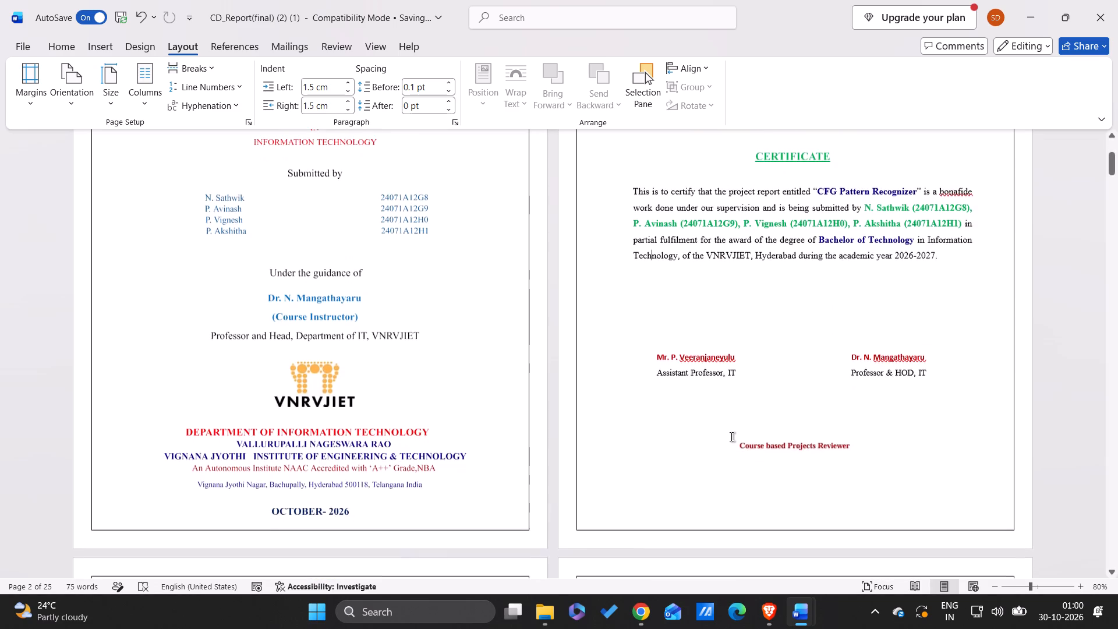
scroll(731, 437, "up", 1)
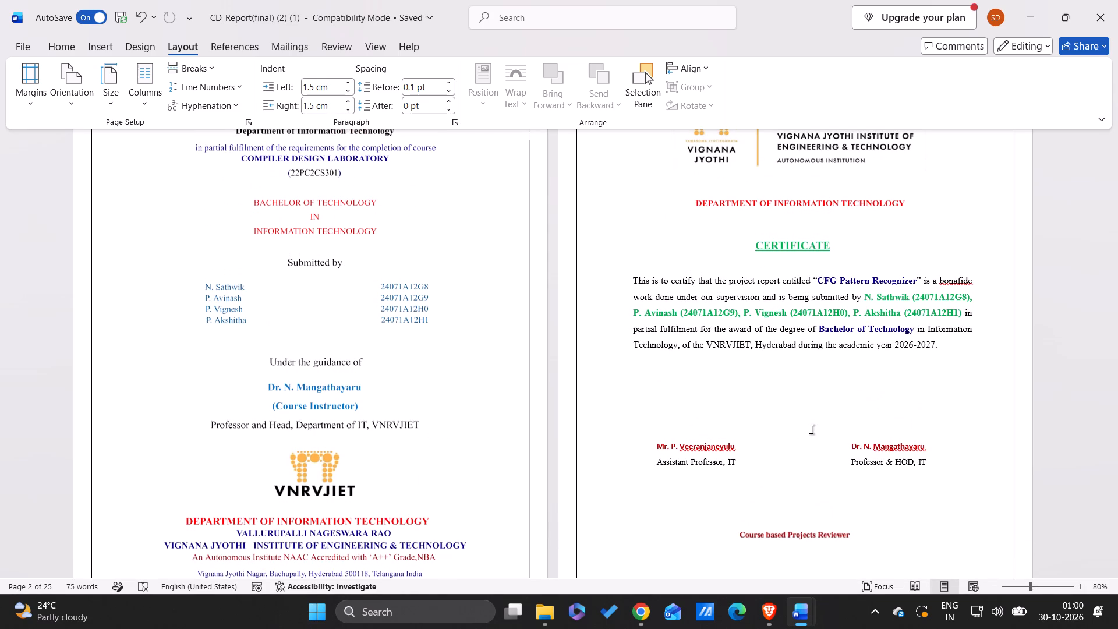
scroll(811, 429, "down", 3)
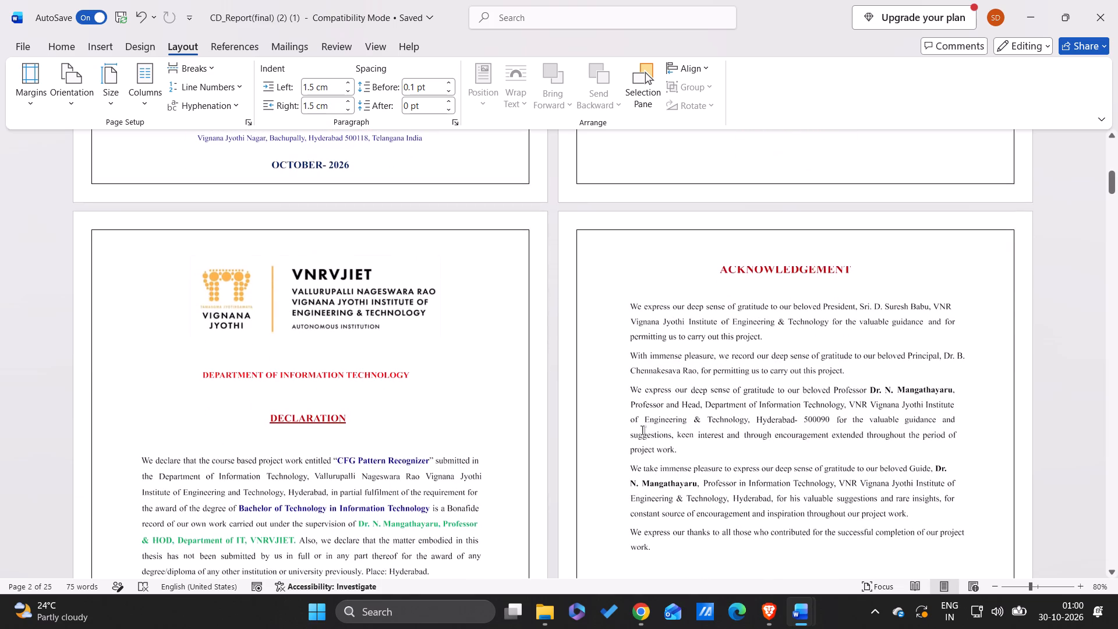
scroll(645, 432, "down", 1)
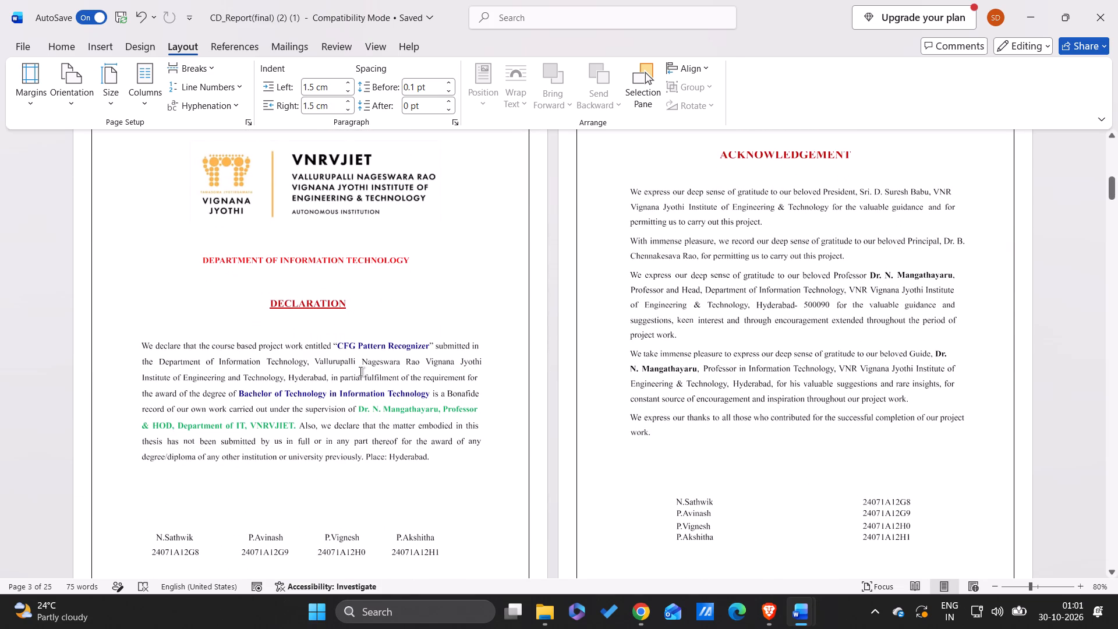
scroll(736, 405, "up", 2)
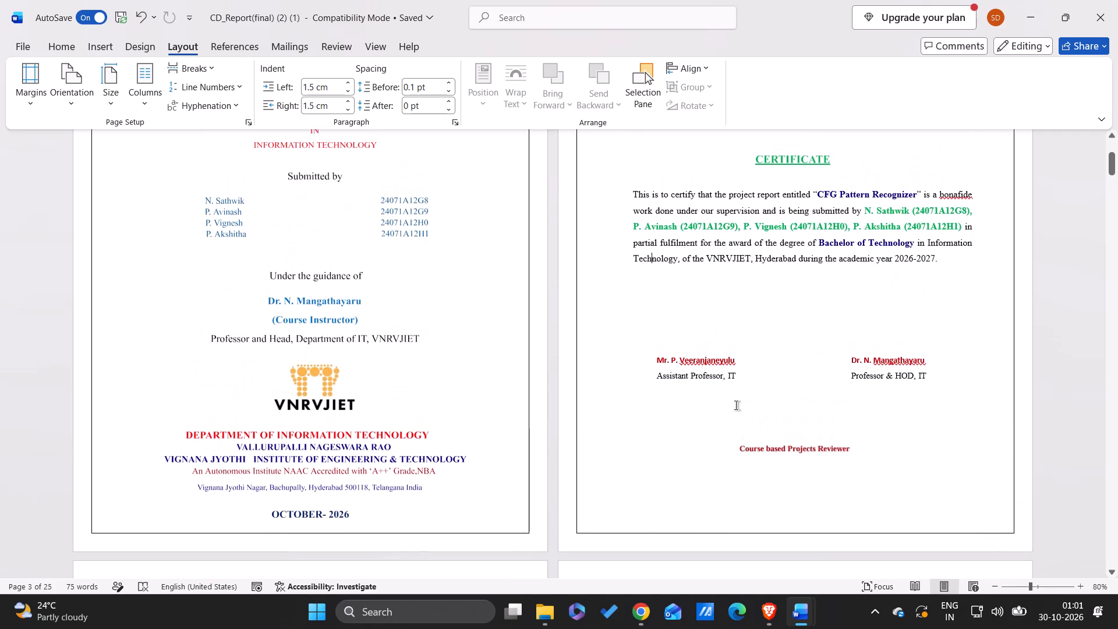
scroll(830, 359, "up", 1)
scroll(929, 239, "up", 6, "ctrl")
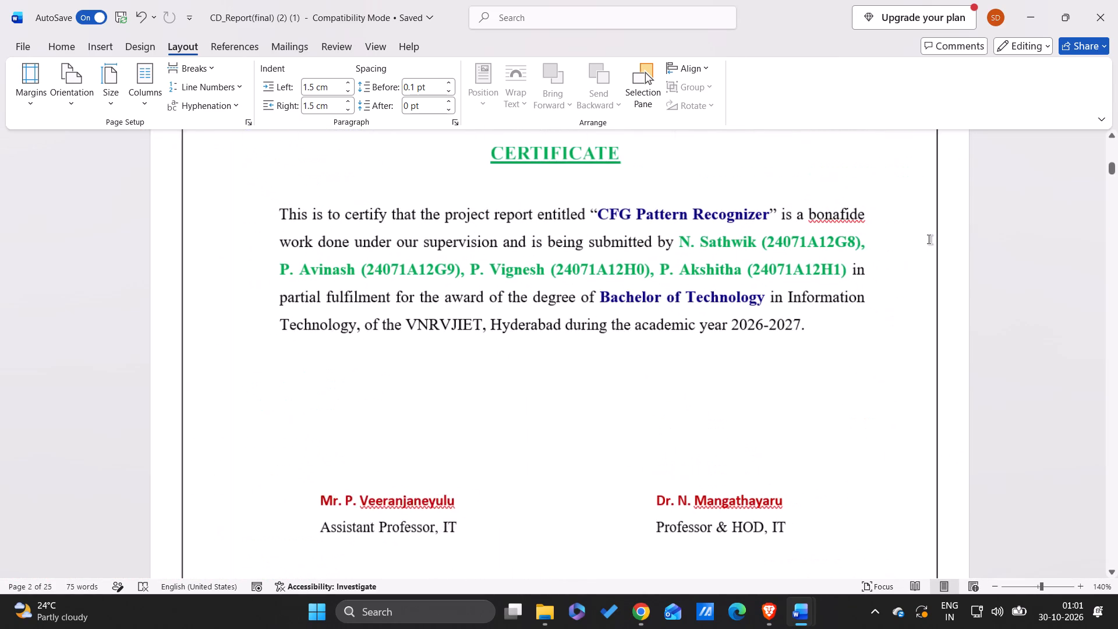
scroll(827, 269, "up", 1)
scroll(891, 397, "down", 1)
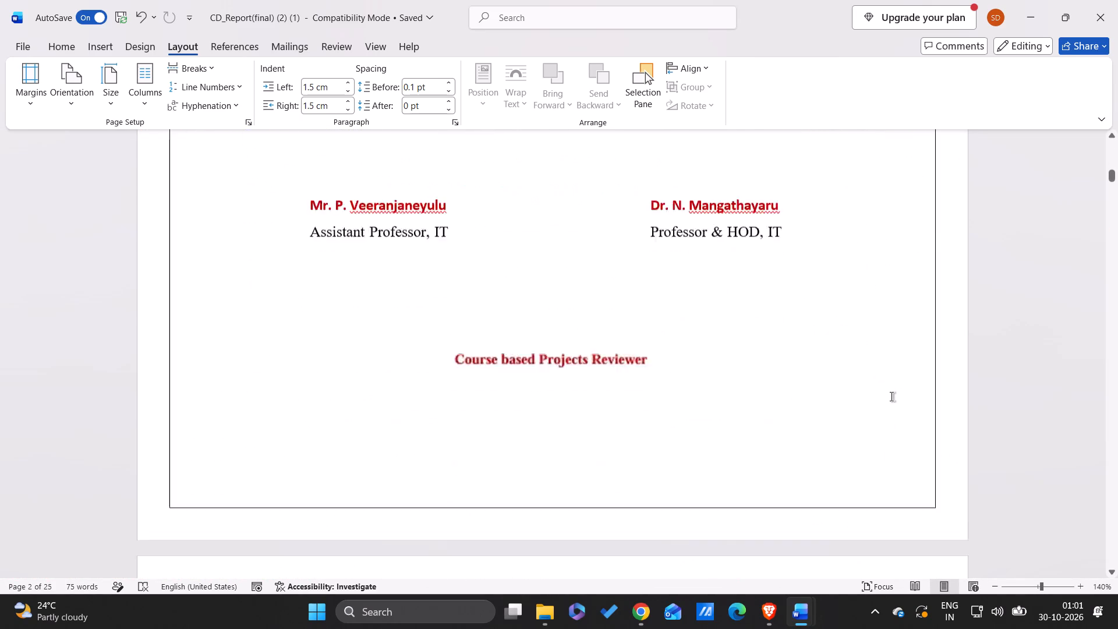
Review the declaration and acknowledgement pages, including their body text, student names and roll numbers.
scroll(891, 397, "down", 3)
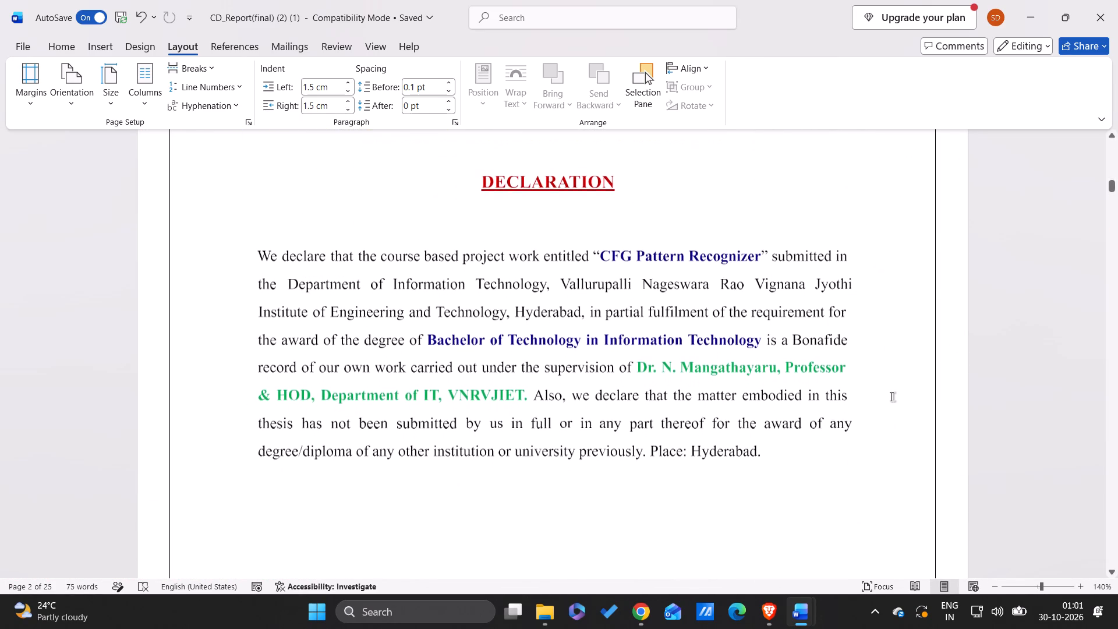
left_click(786, 454)
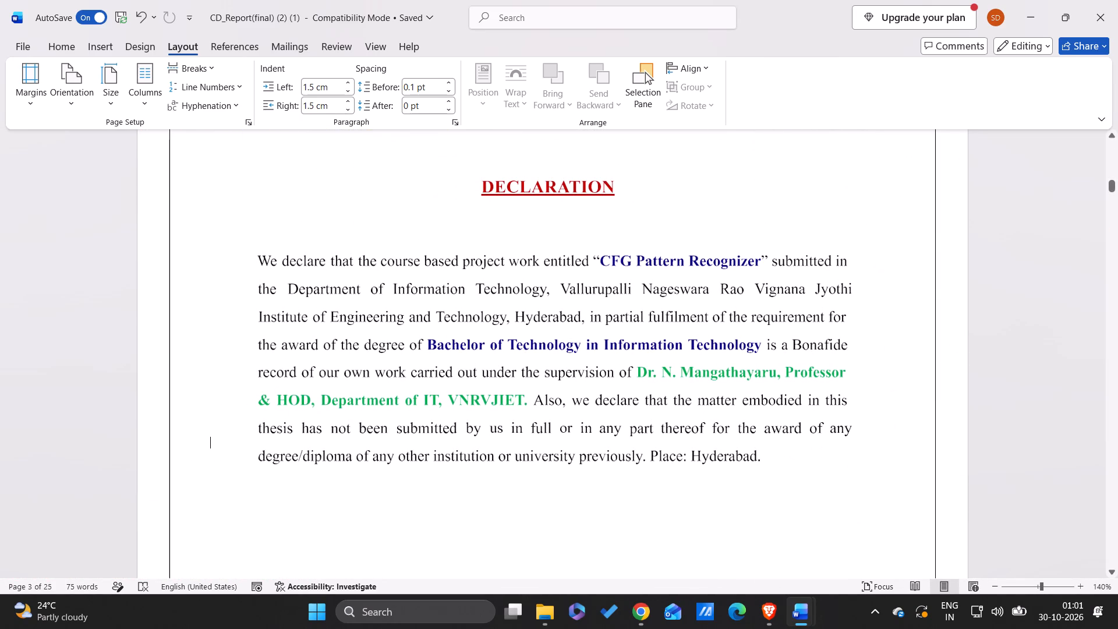
scroll(759, 445, "down", 5, "ctrl")
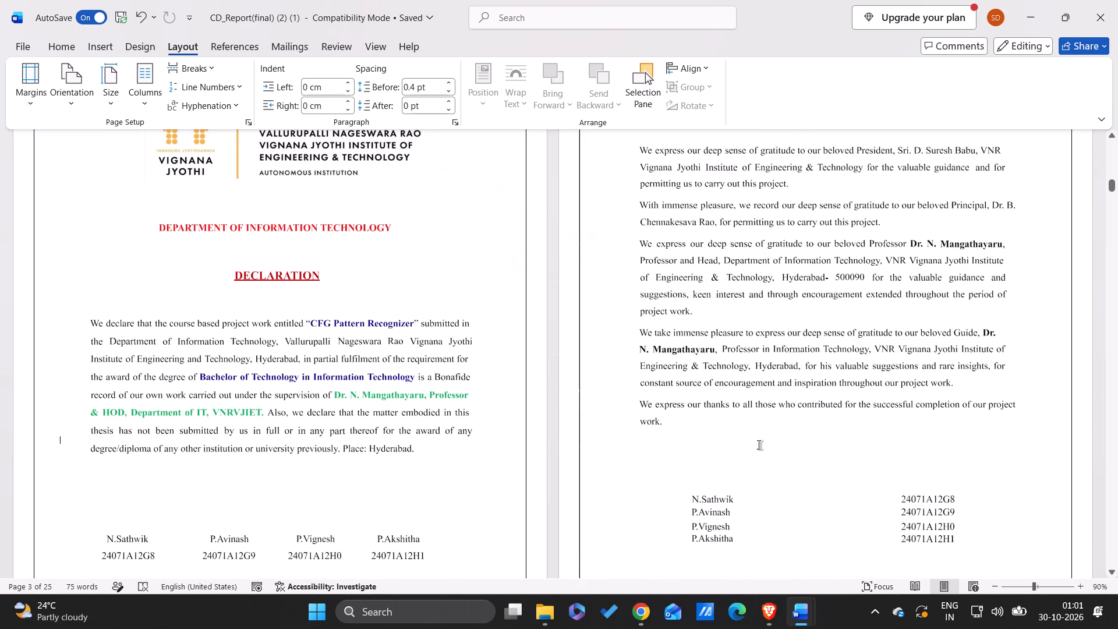
scroll(759, 445, "up", 1)
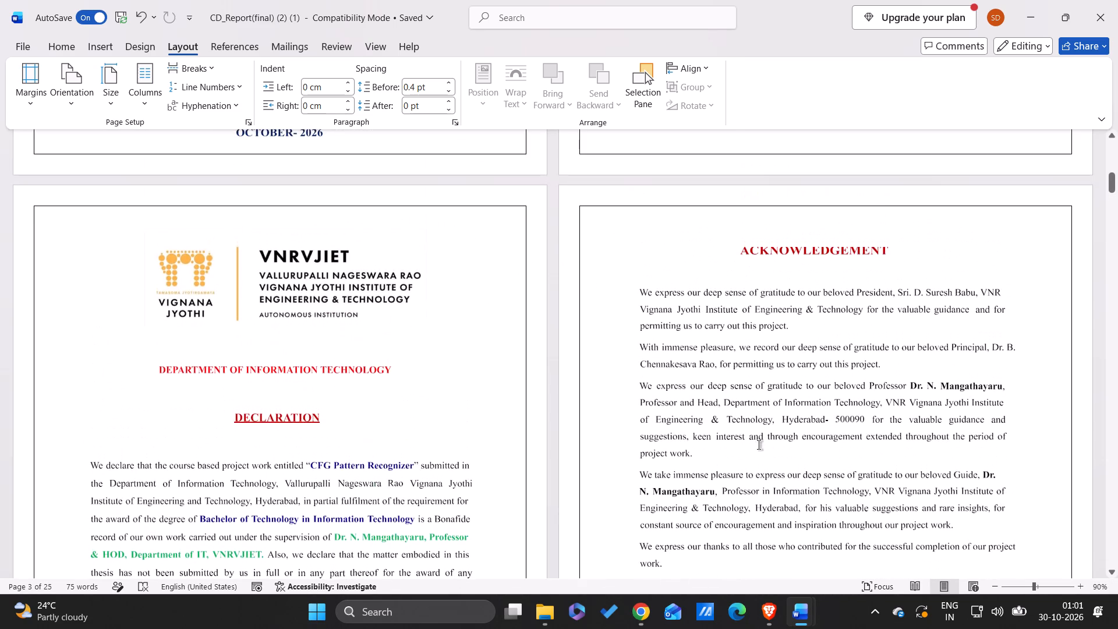
scroll(759, 445, "down", 1)
scroll(759, 445, "up", 1)
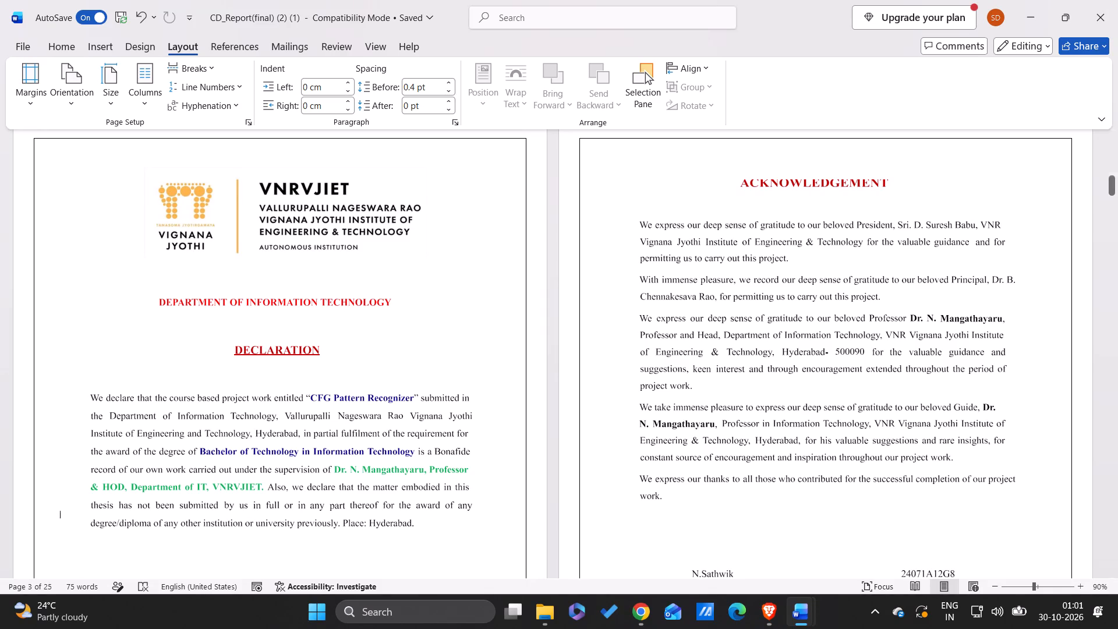
scroll(759, 445, "down", 1)
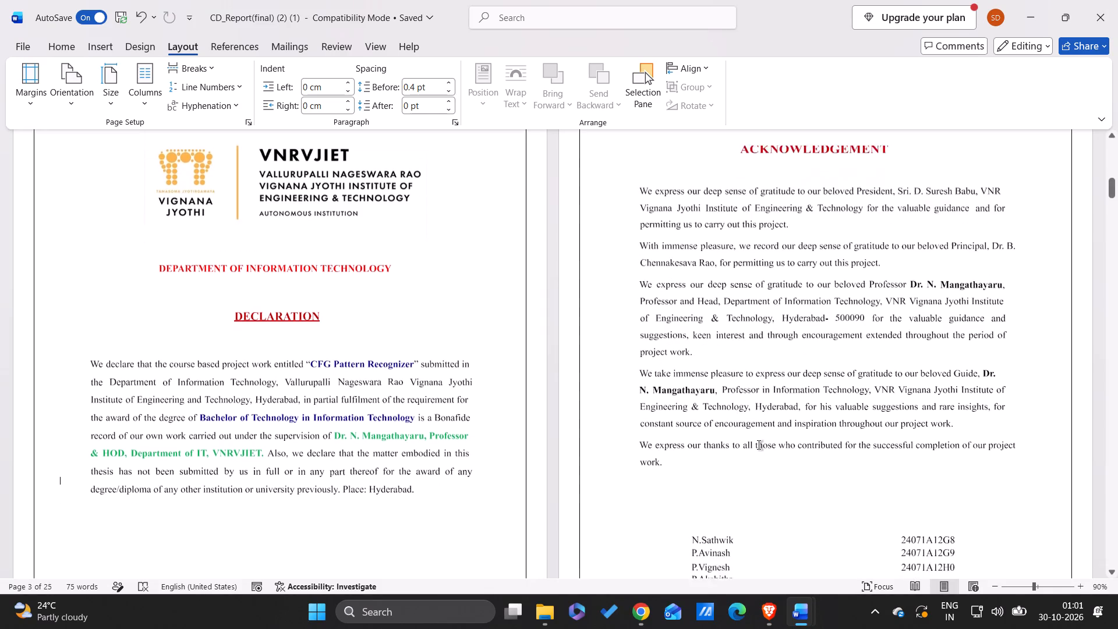
scroll(759, 445, "down", 1)
scroll(759, 445, "up", 1)
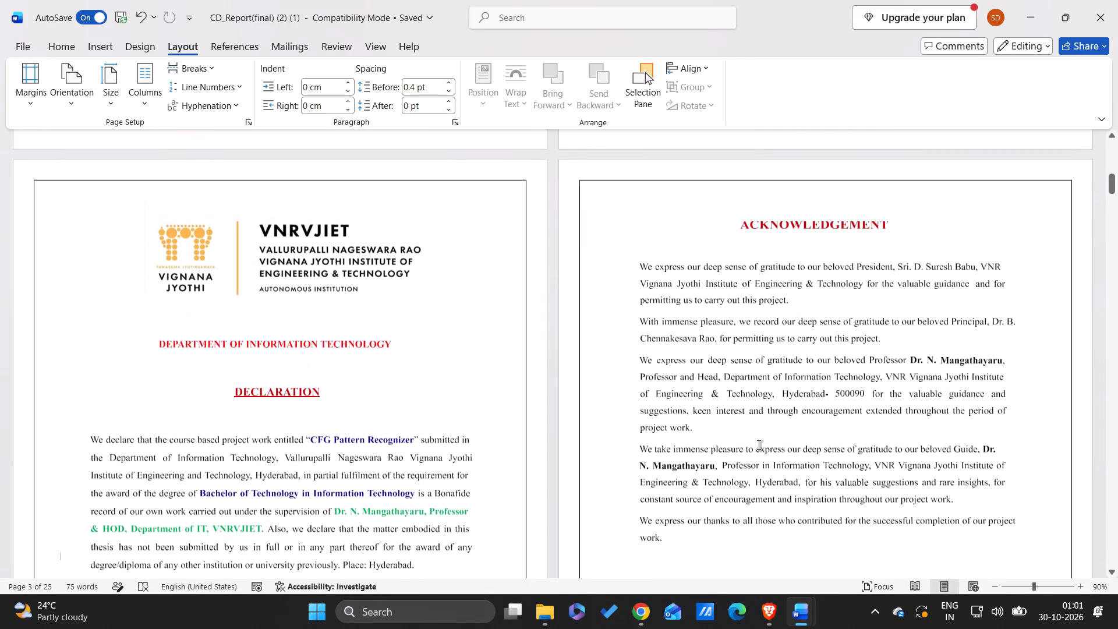
scroll(759, 445, "down", 1)
scroll(759, 445, "up", 1)
scroll(759, 445, "down", 1)
scroll(569, 436, "up", 1)
scroll(742, 461, "up", 1)
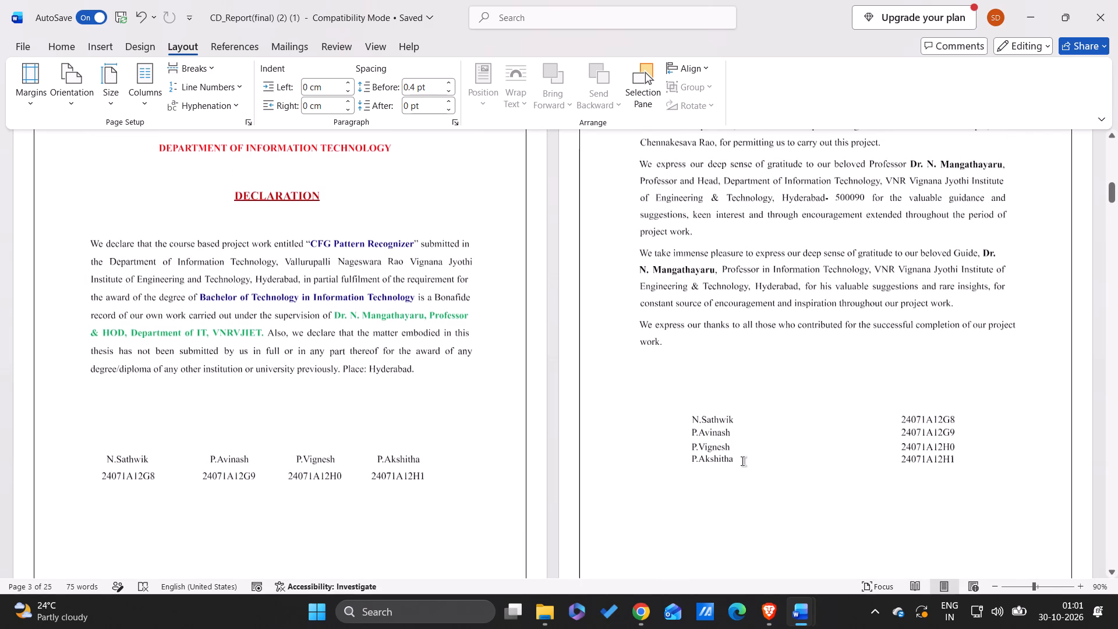
scroll(742, 461, "up", 1)
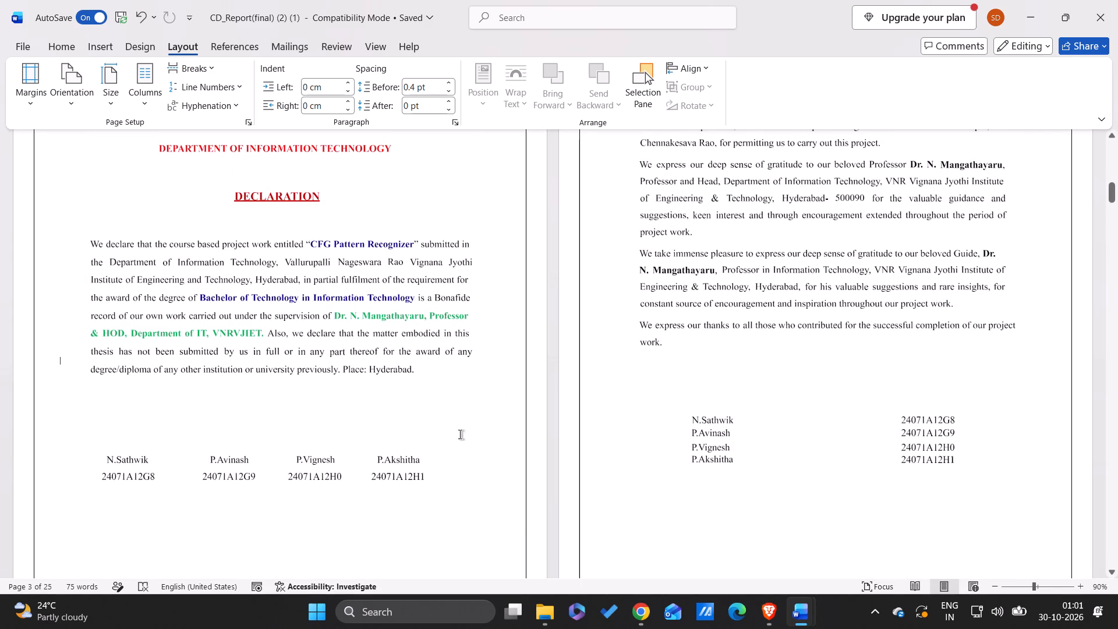
Compare the table of contents and abstract layout with the cover, certificate, declaration and acknowledgement pages.
scroll(449, 429, "down", 2)
scroll(588, 456, "down", 1)
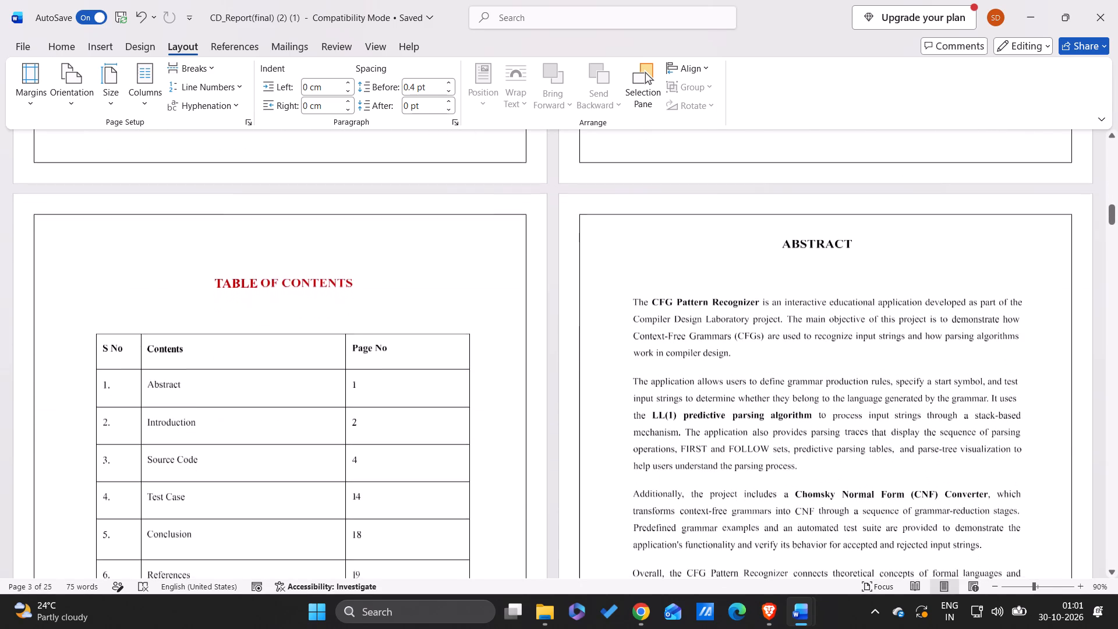
scroll(695, 459, "down", 1)
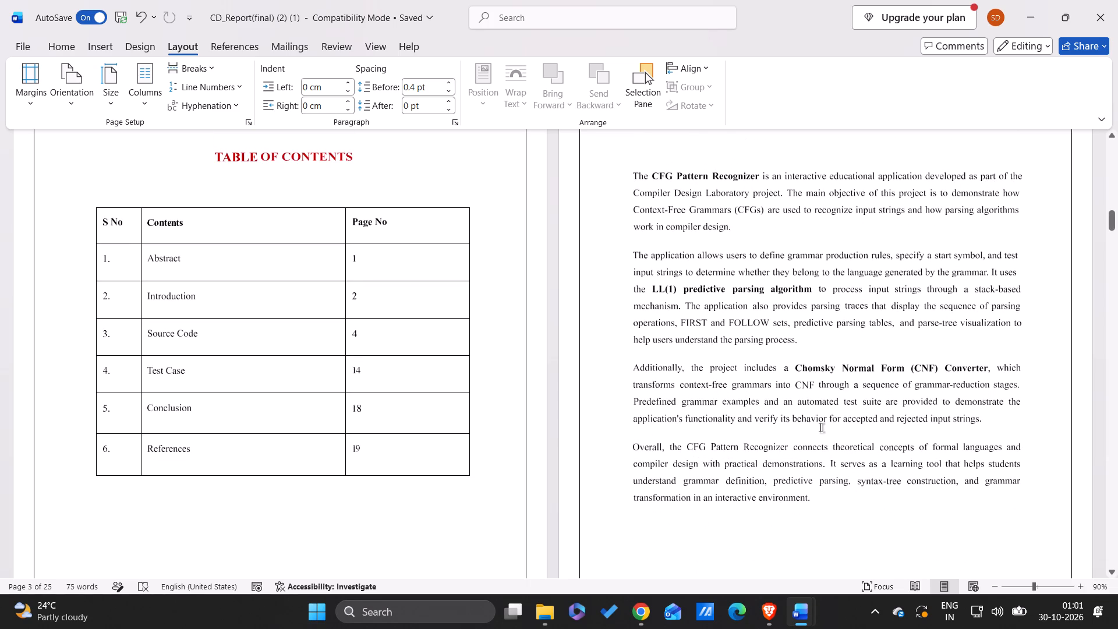
scroll(820, 427, "up", 3)
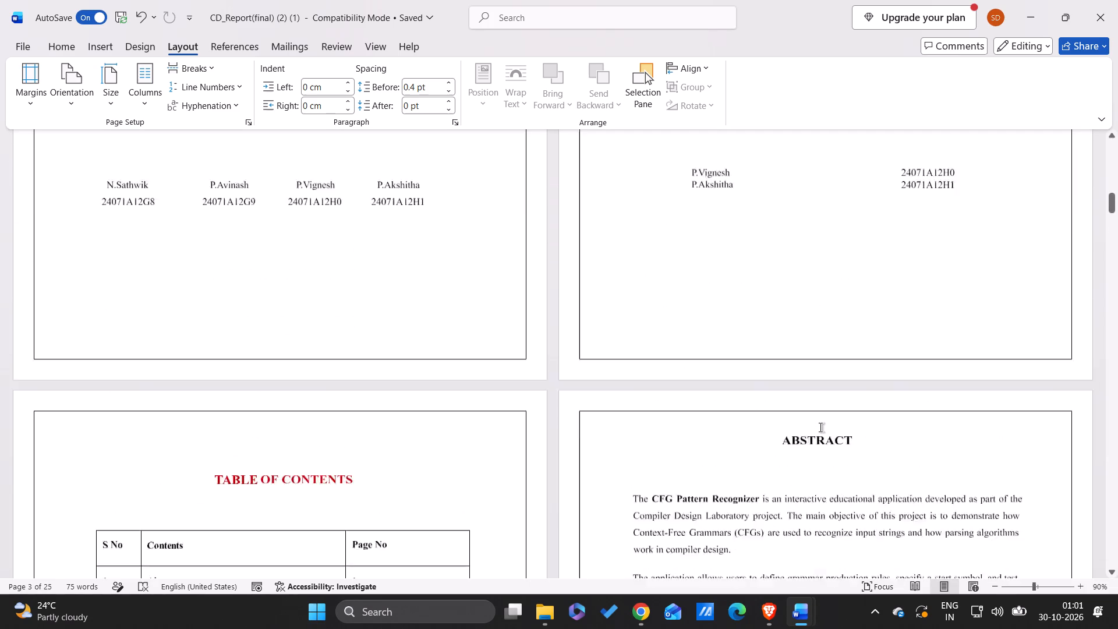
scroll(820, 427, "up", 3)
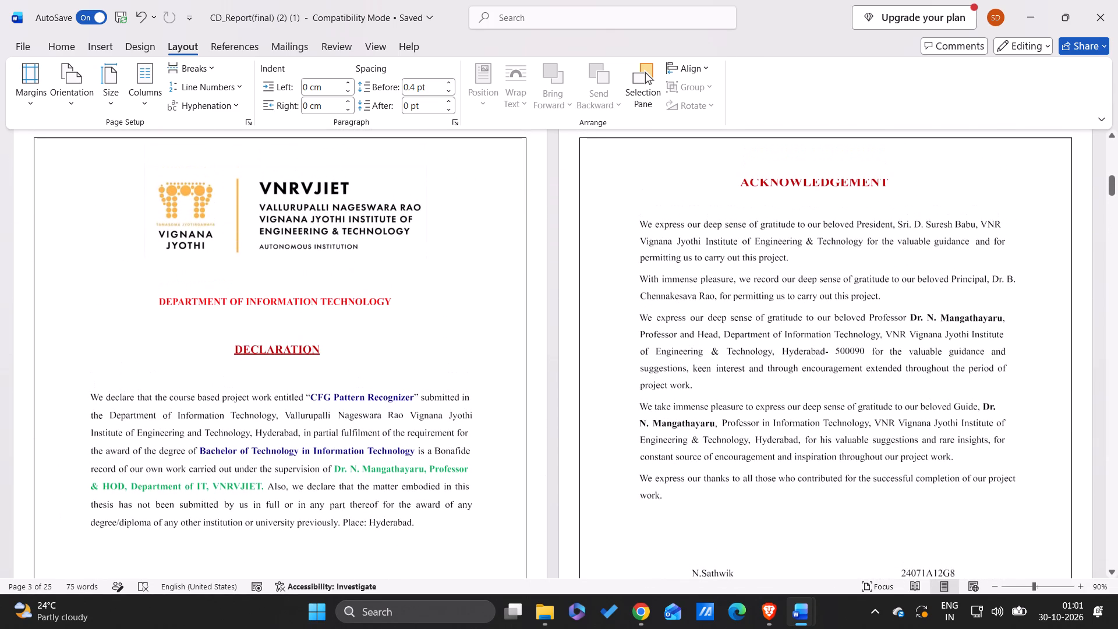
scroll(820, 427, "up", 2)
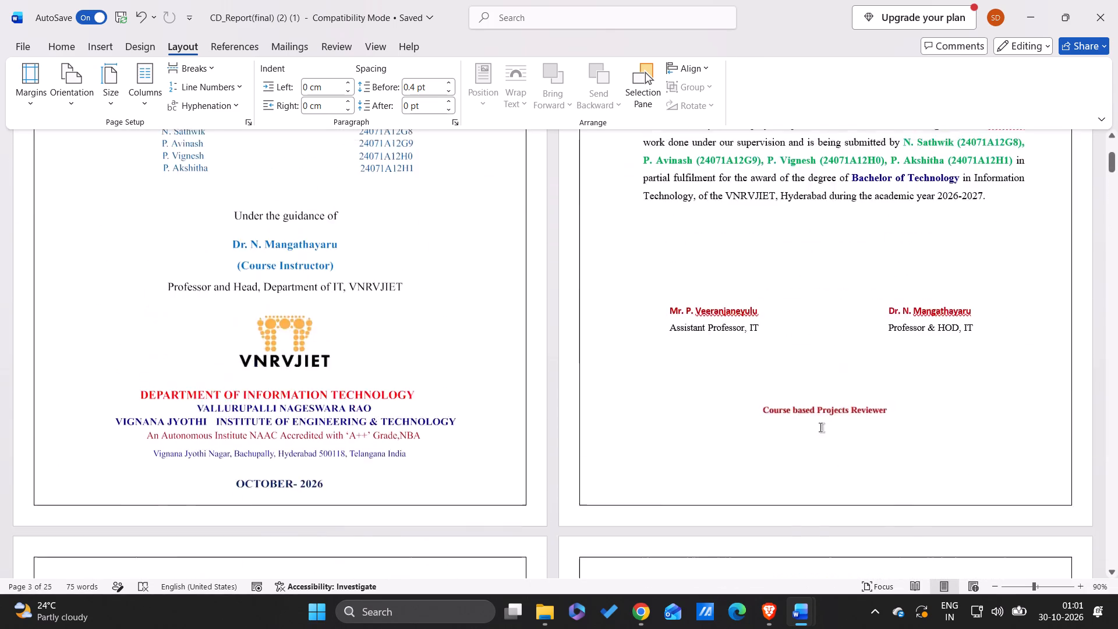
scroll(820, 427, "up", 1)
scroll(820, 427, "down", 1)
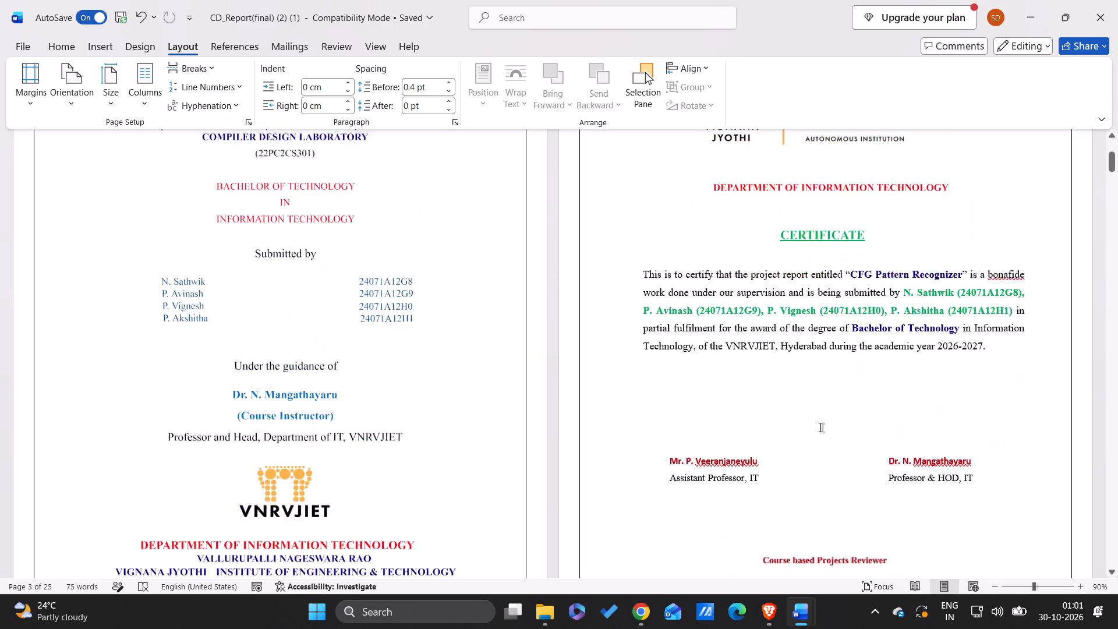
scroll(820, 427, "down", 5)
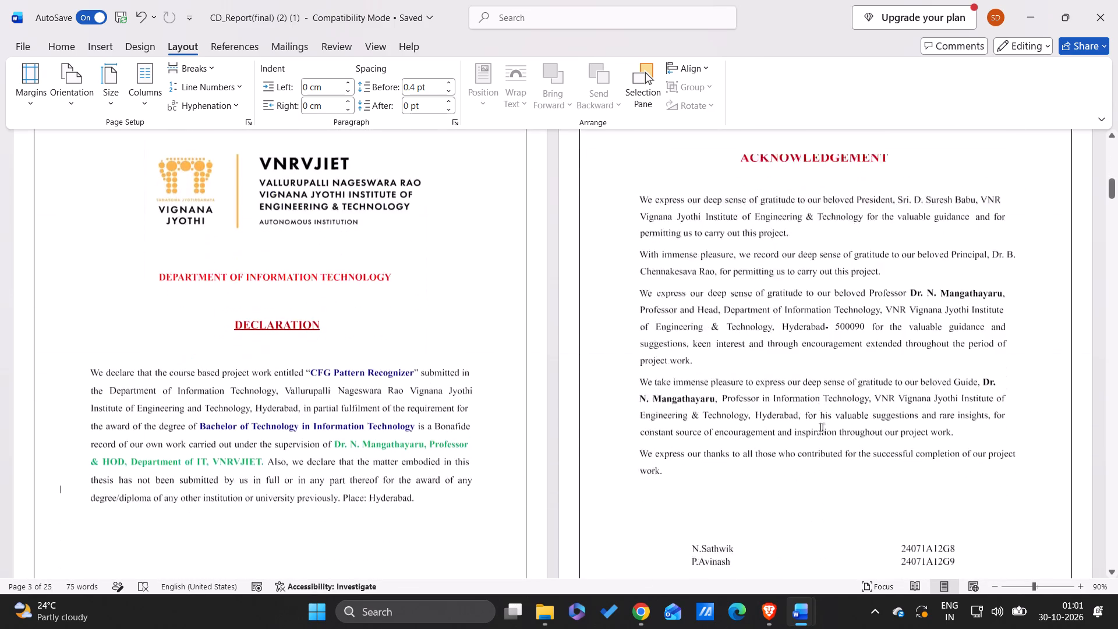
Examine the table of contents, abstract and Chapter 1 introduction pages for heading style, paragraph alignment and page numbering.
scroll(820, 427, "down", 4)
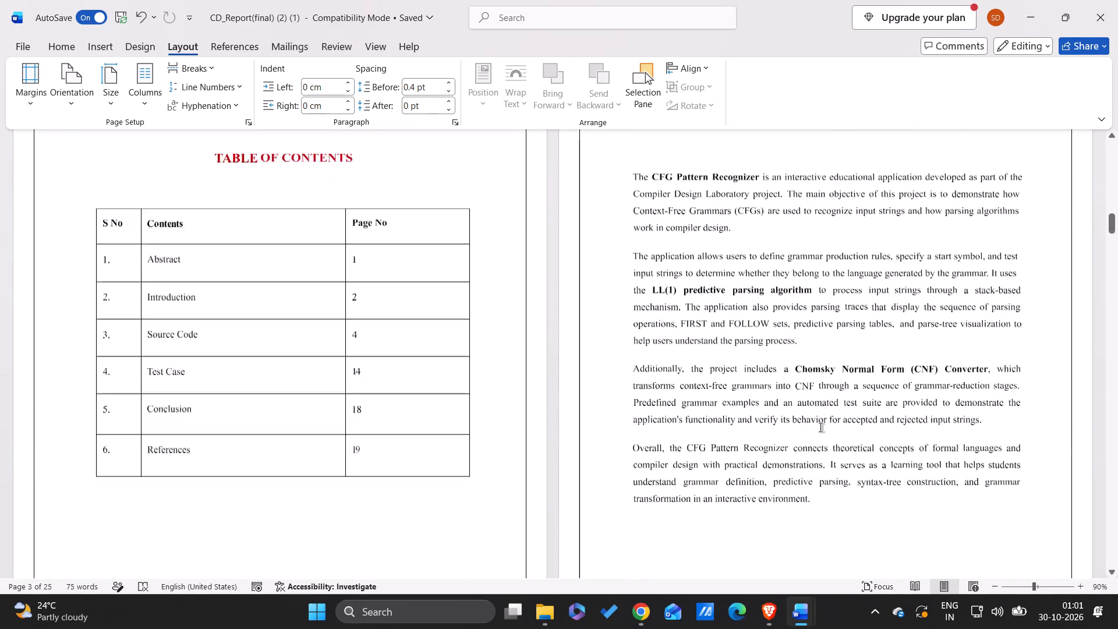
scroll(820, 427, "down", 1)
scroll(820, 427, "up", 1)
scroll(820, 427, "down", 2)
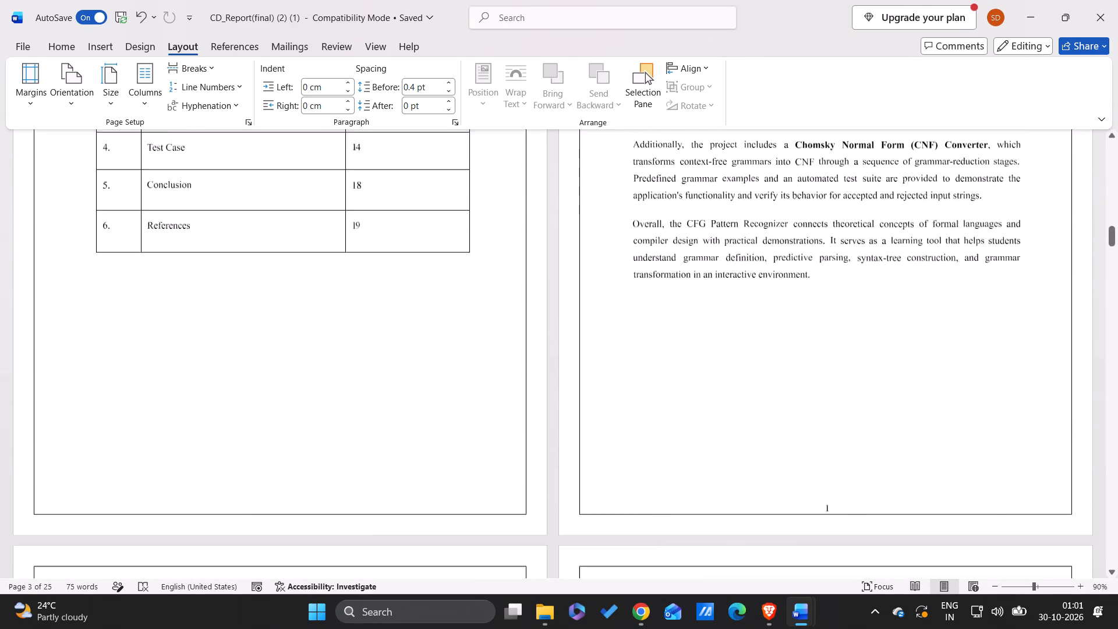
scroll(820, 427, "down", 1)
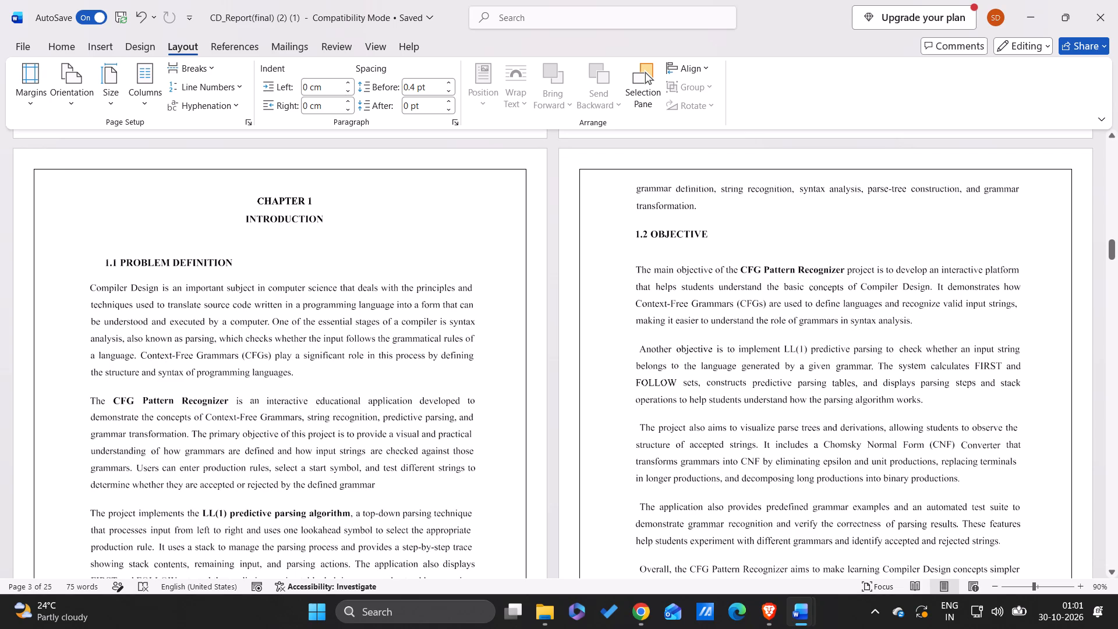
scroll(820, 427, "up", 4)
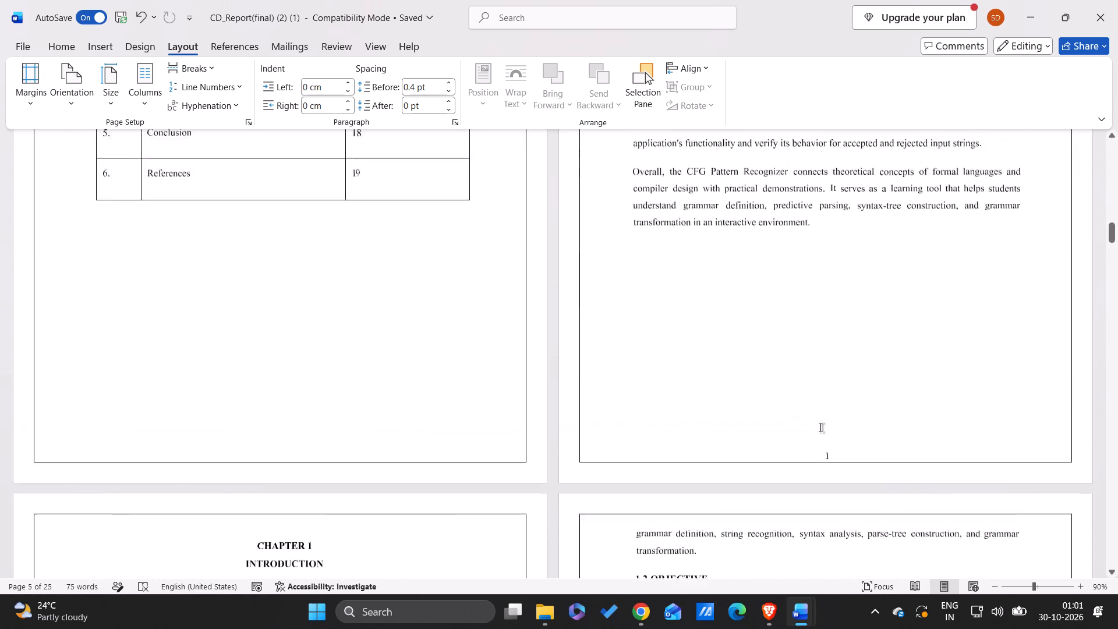
scroll(820, 427, "up", 3)
scroll(939, 376, "up", 1)
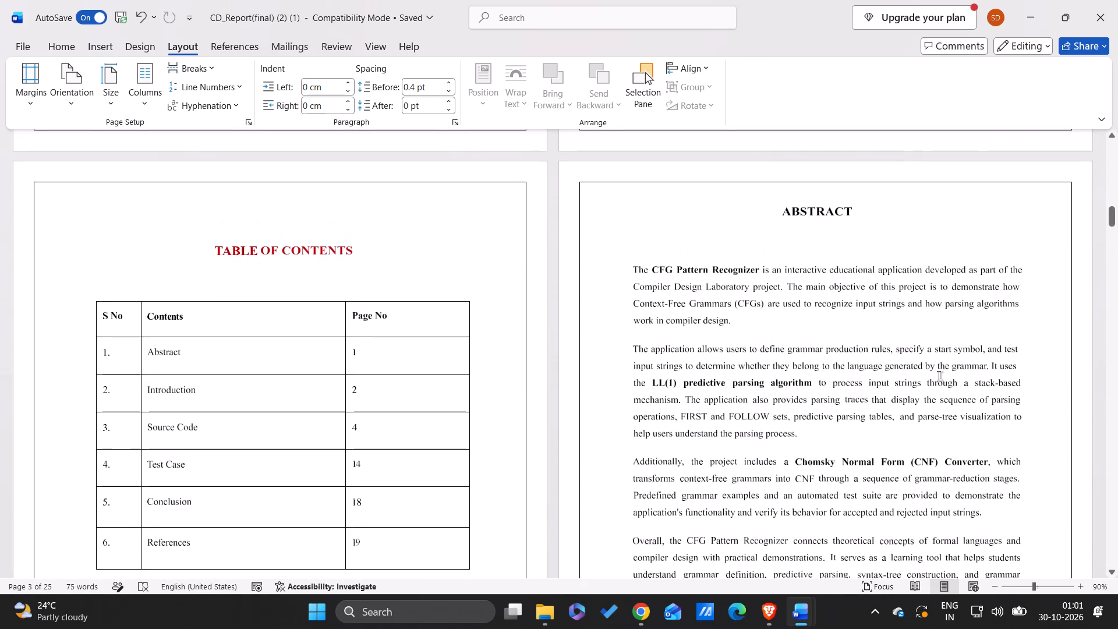
Select all the body paragraphs of the acknowledgement page, from the thanks to the President through the closing thanks.
scroll(939, 376, "up", 3)
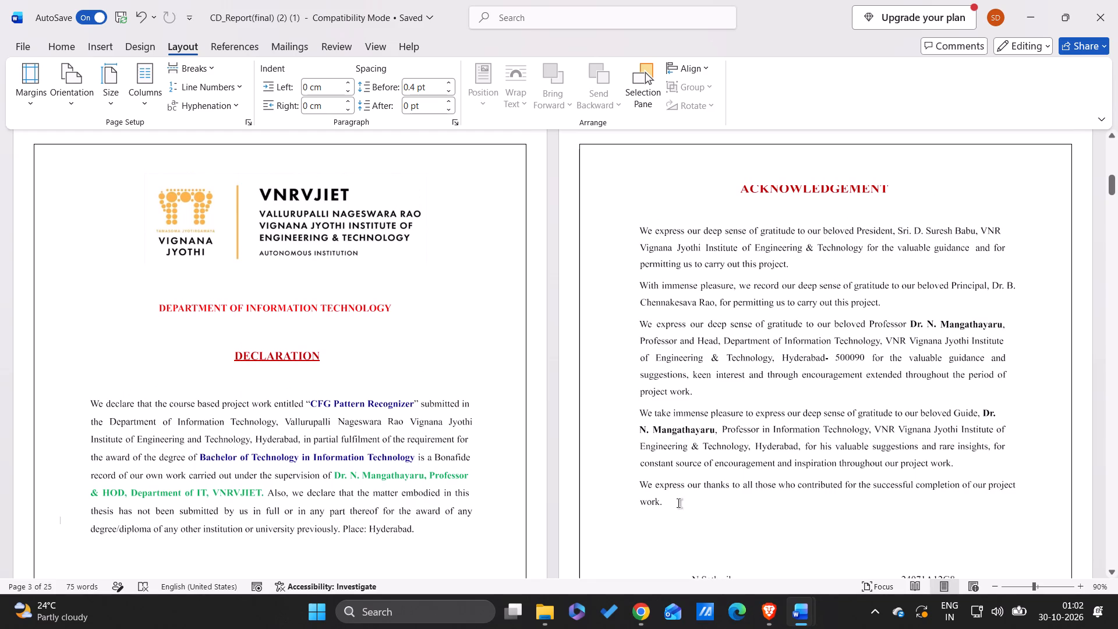
left_click_drag(674, 505, 631, 215)
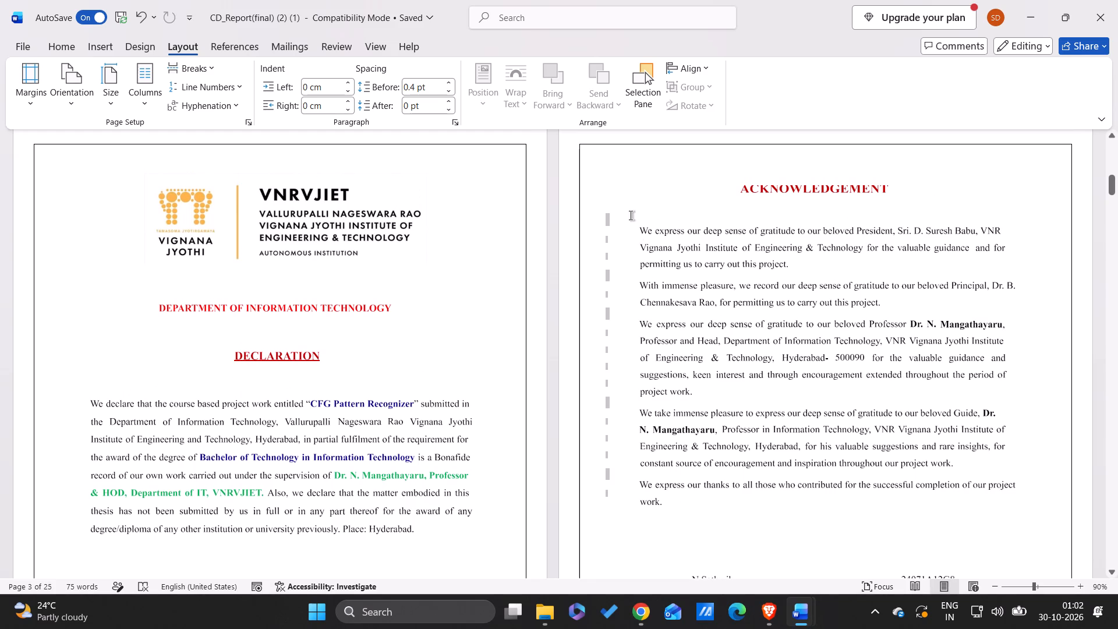
left_click_drag(631, 215, 624, 225)
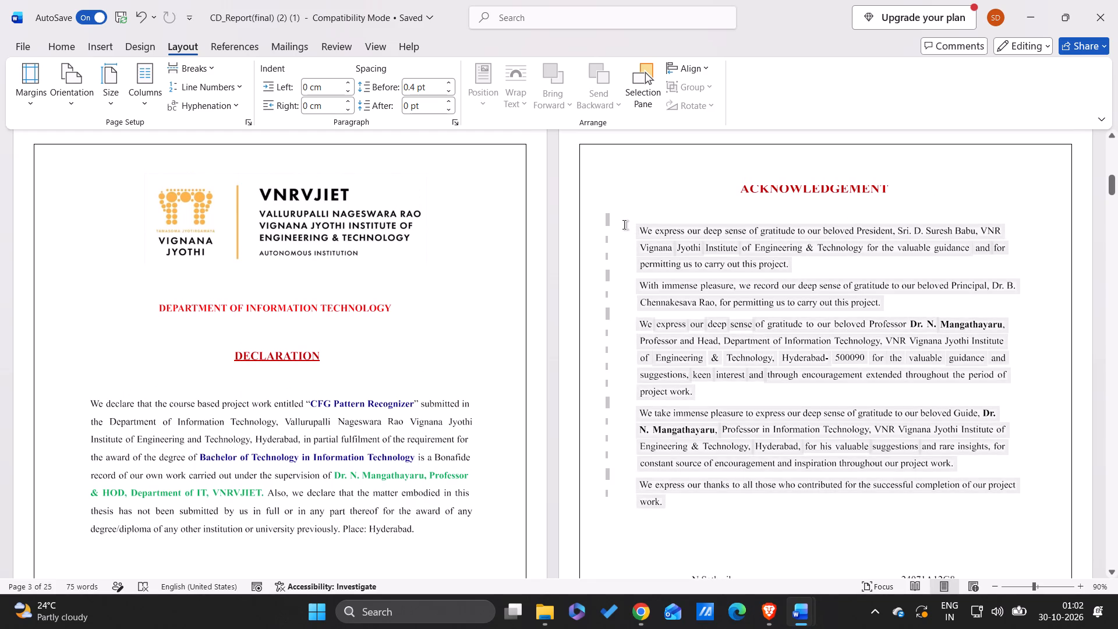
left_click_drag(624, 225, 614, 207)
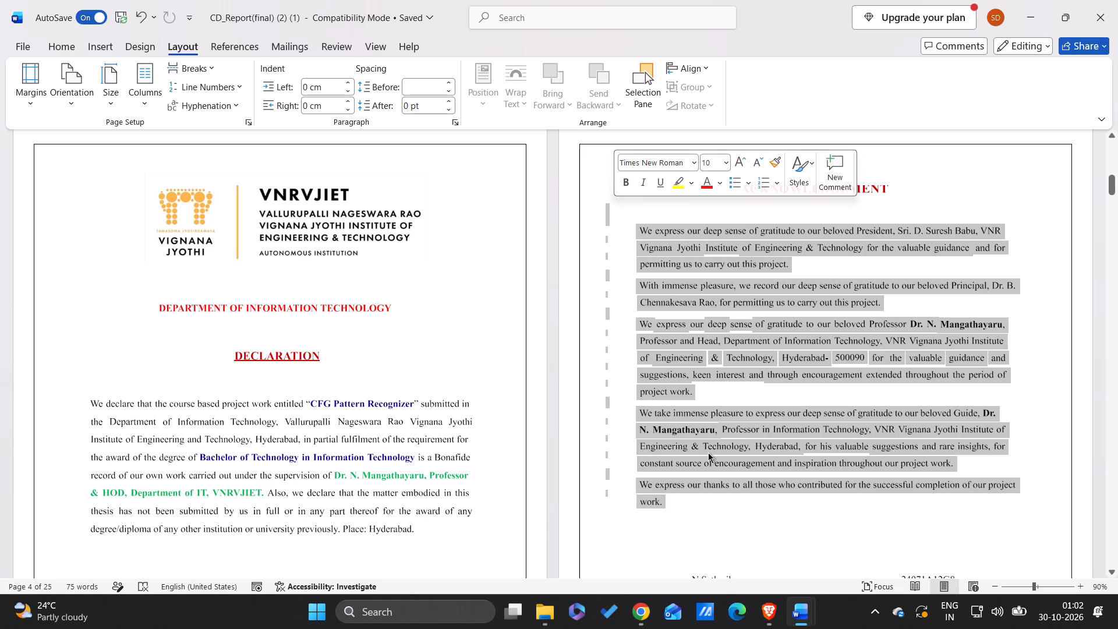
Switch from the compiler design report to another open window.
key("super+Tab")
key("super+Tab")
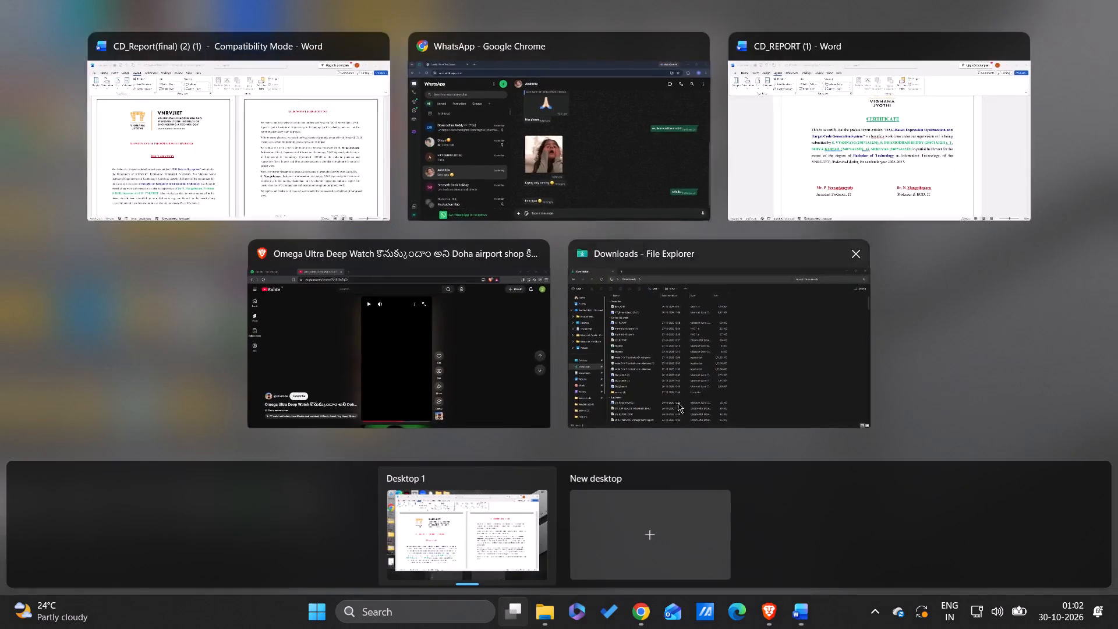
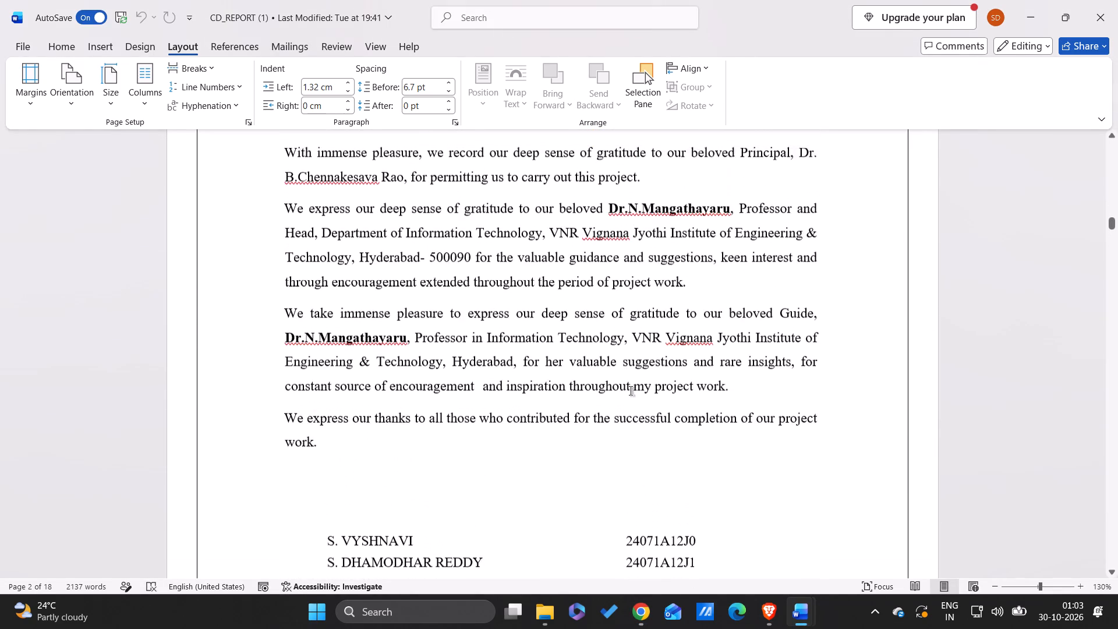
scroll(631, 391, "up", 1)
key("alt+Tab")
key("alt+Tab")
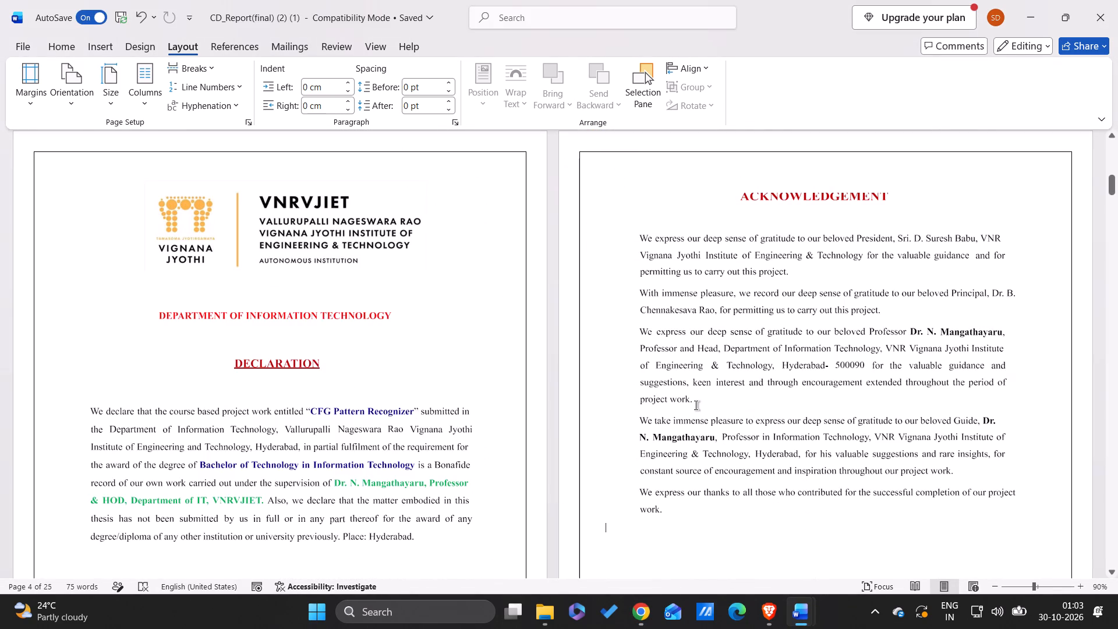
scroll(696, 405, "down", 1)
left_click_drag(674, 485, 648, 398)
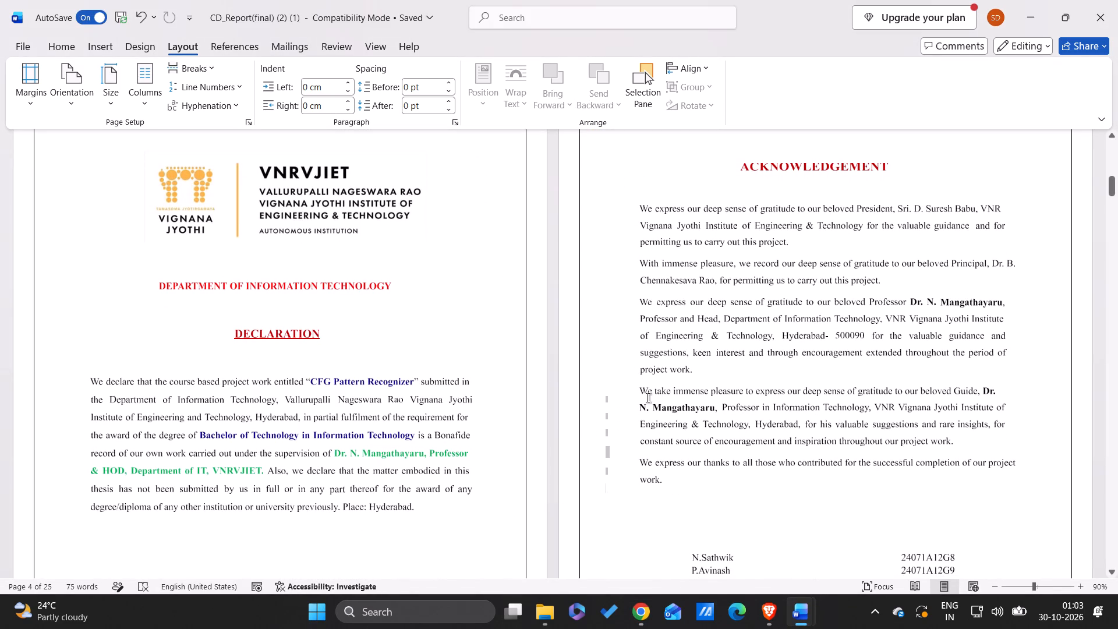
left_click_drag(648, 398, 622, 199)
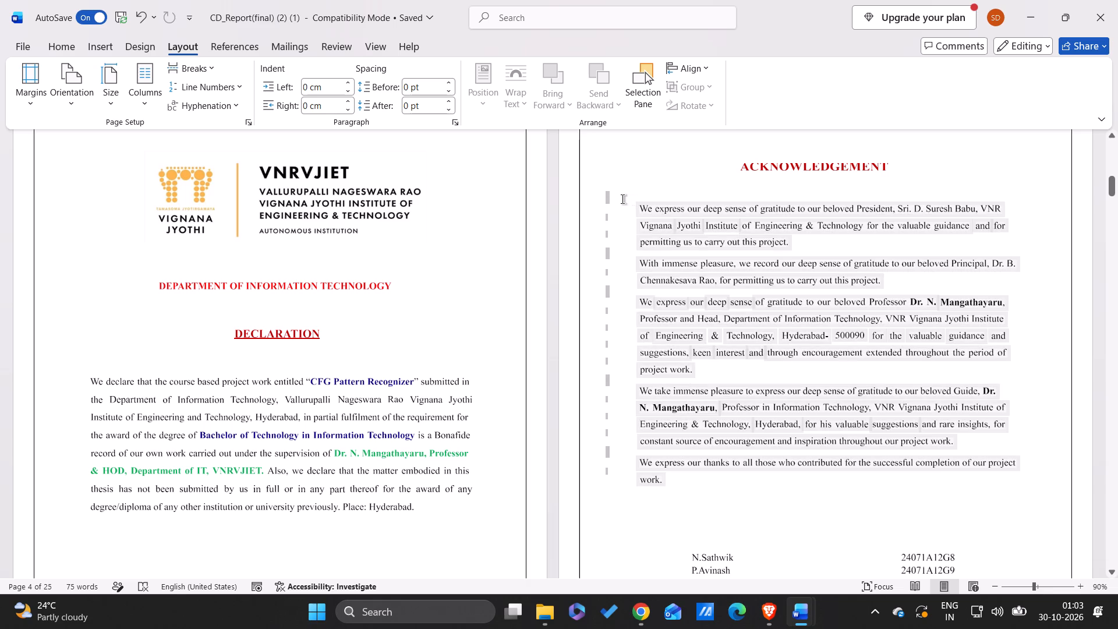
left_click_drag(622, 199, 600, 186)
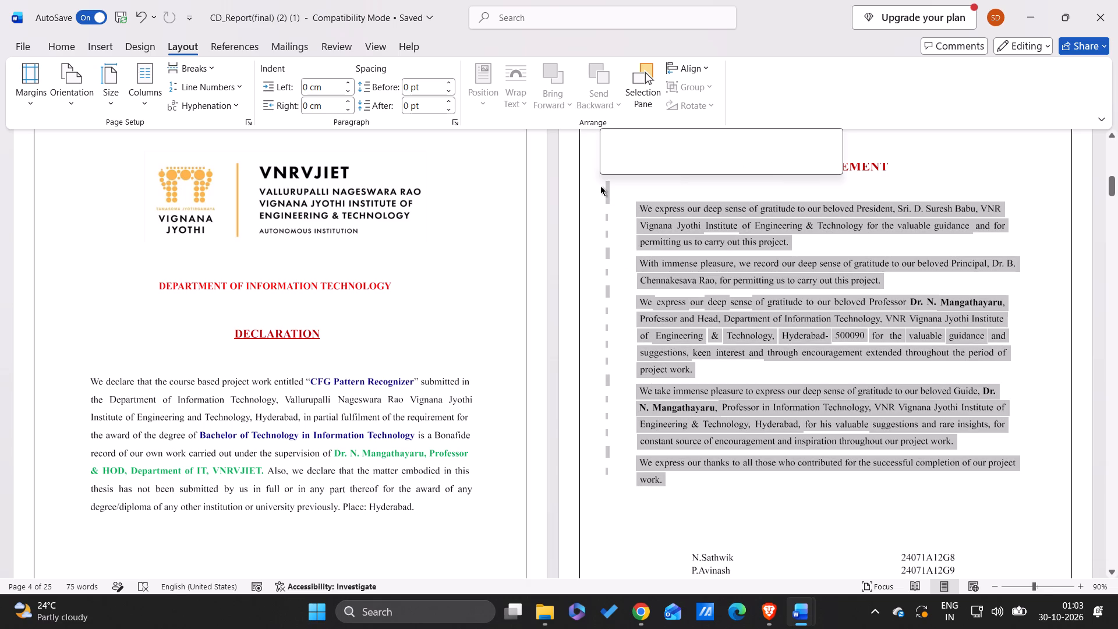
key("Delete")
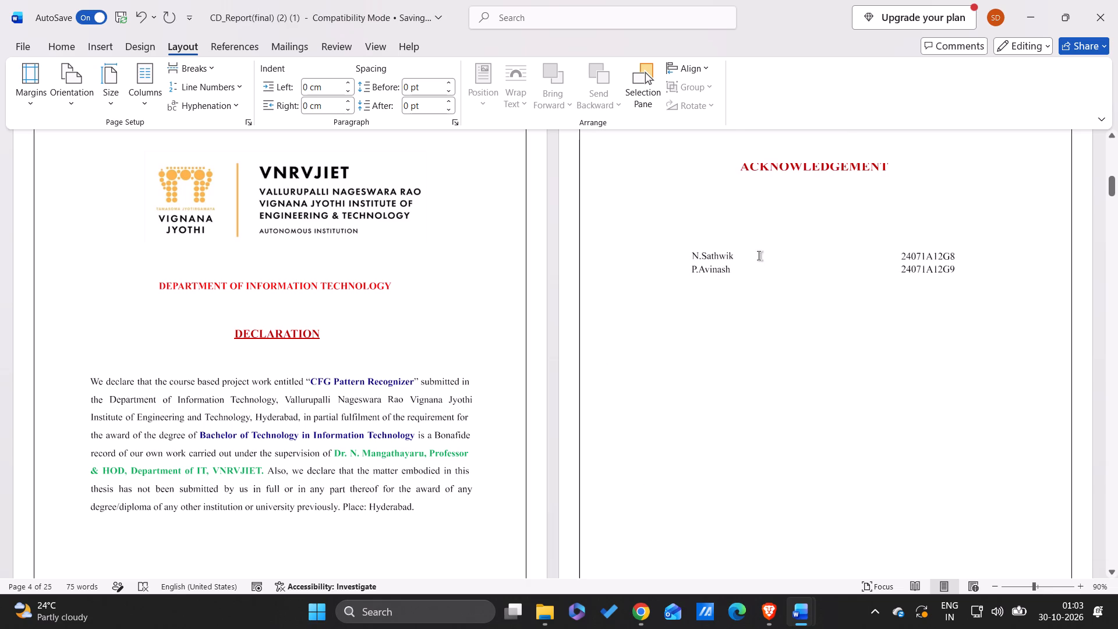
key("ctrl+v")
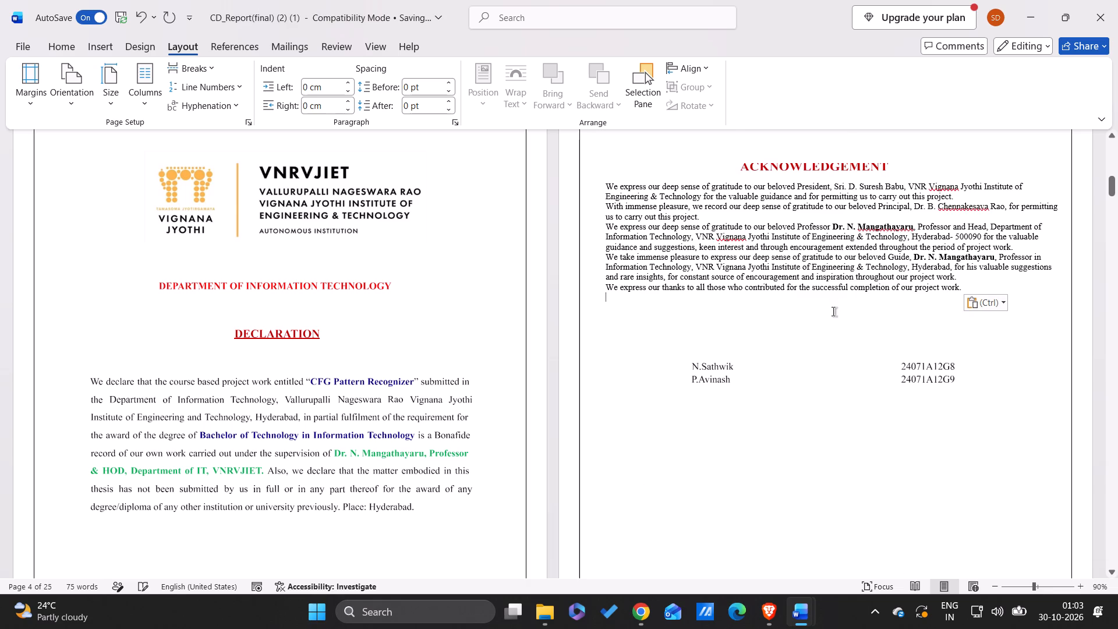
Examine the pasted acknowledgement text and compare its layout with the declaration and certificate pages.
scroll(833, 312, "up", 1)
scroll(796, 316, "up", 4, "ctrl")
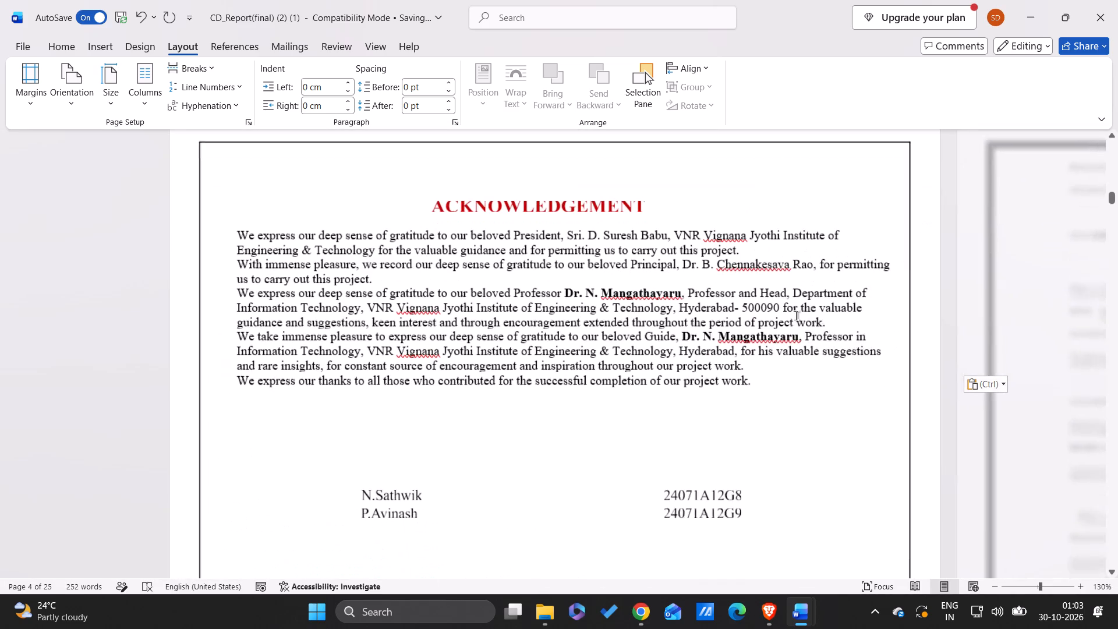
scroll(667, 337, "up", 2)
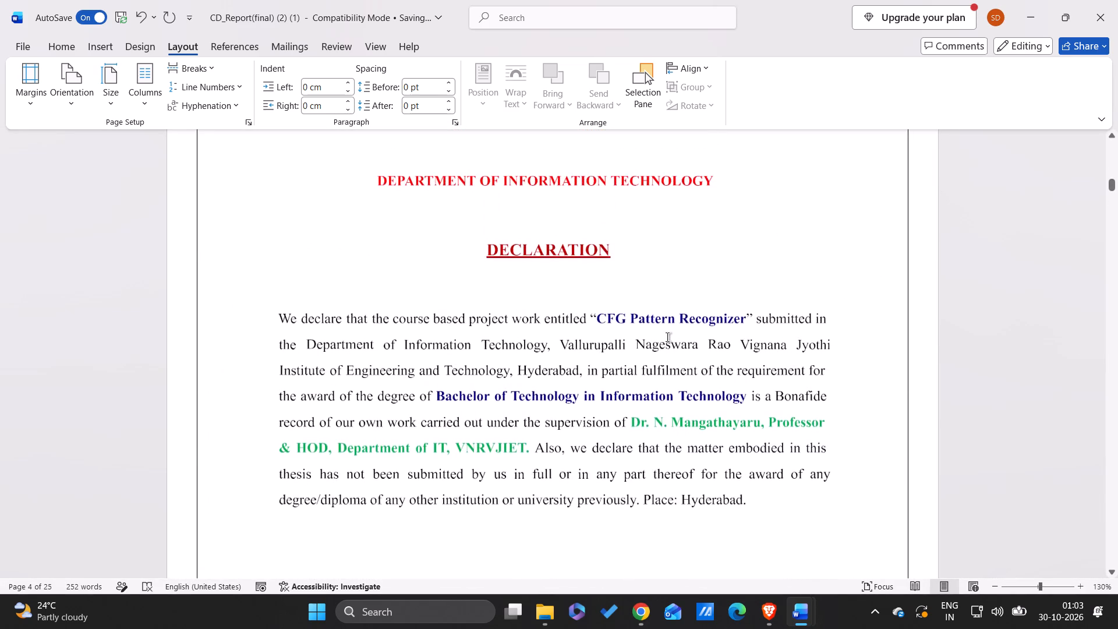
scroll(667, 337, "down", 3)
scroll(667, 337, "up", 3)
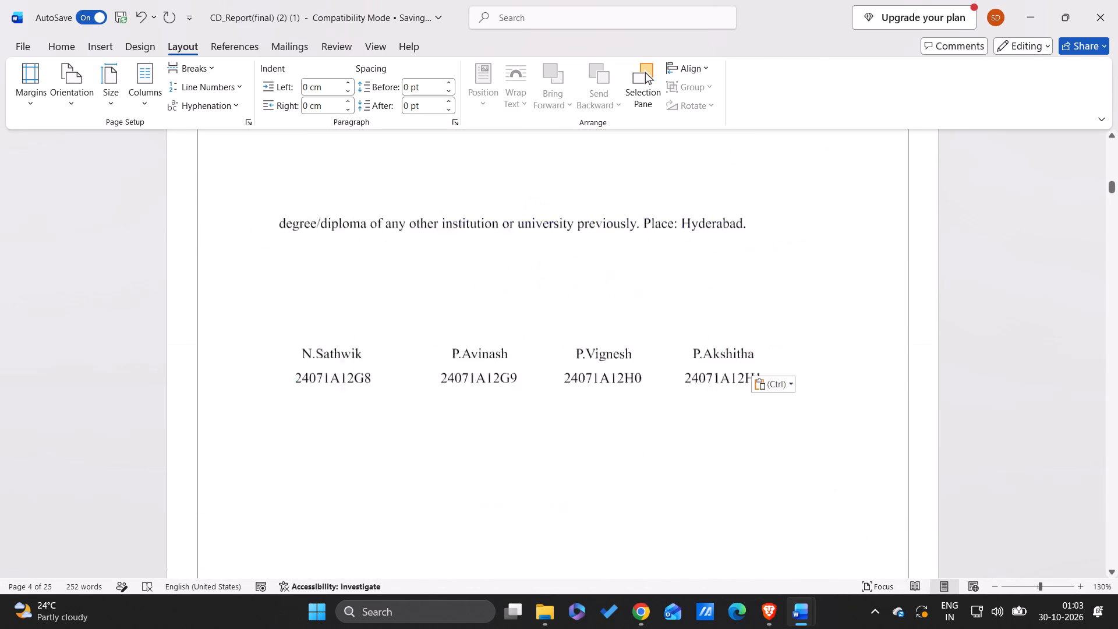
scroll(667, 337, "up", 3)
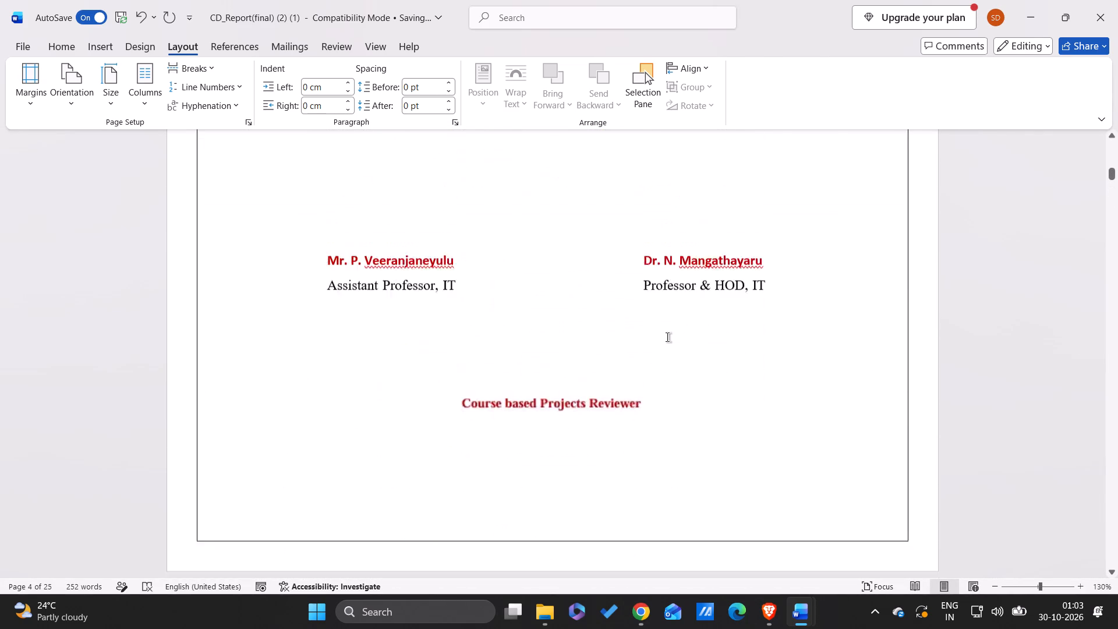
scroll(667, 337, "up", 4)
scroll(667, 337, "down", 4)
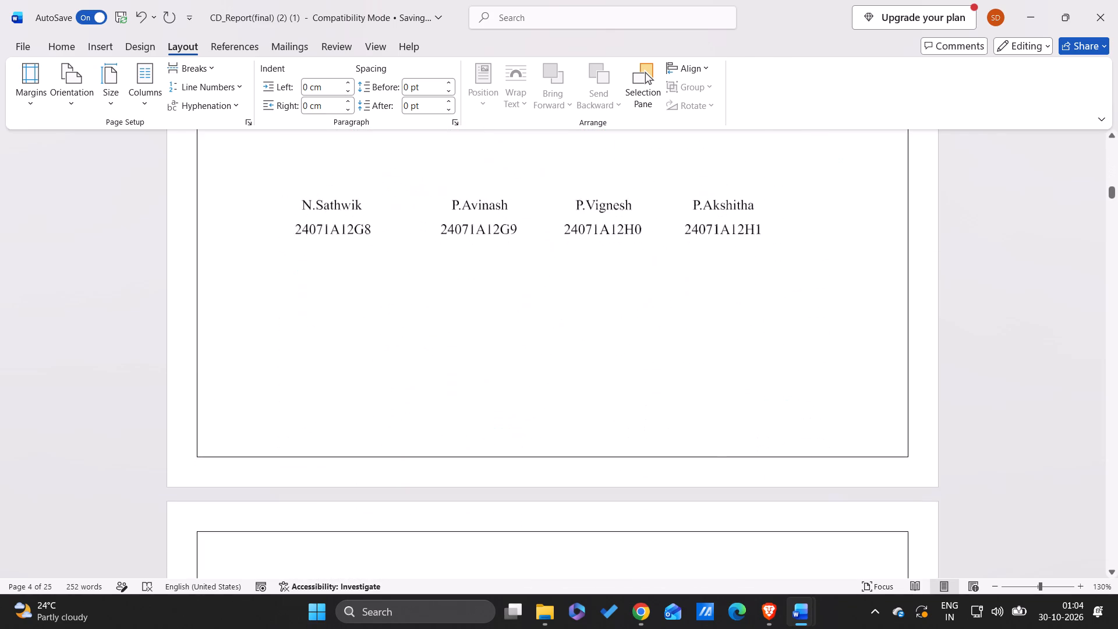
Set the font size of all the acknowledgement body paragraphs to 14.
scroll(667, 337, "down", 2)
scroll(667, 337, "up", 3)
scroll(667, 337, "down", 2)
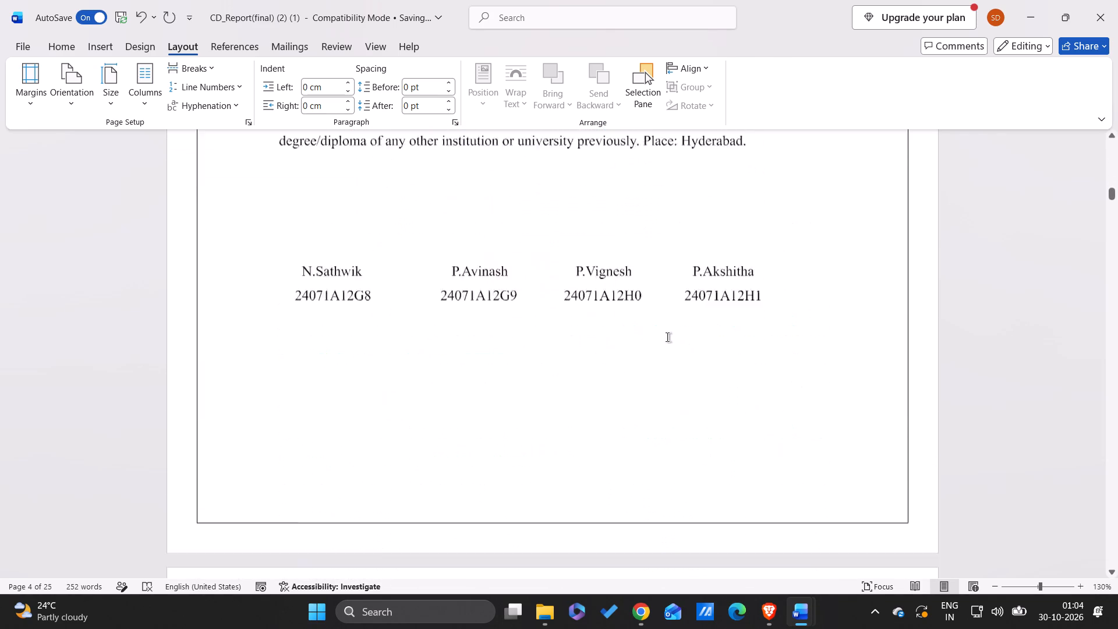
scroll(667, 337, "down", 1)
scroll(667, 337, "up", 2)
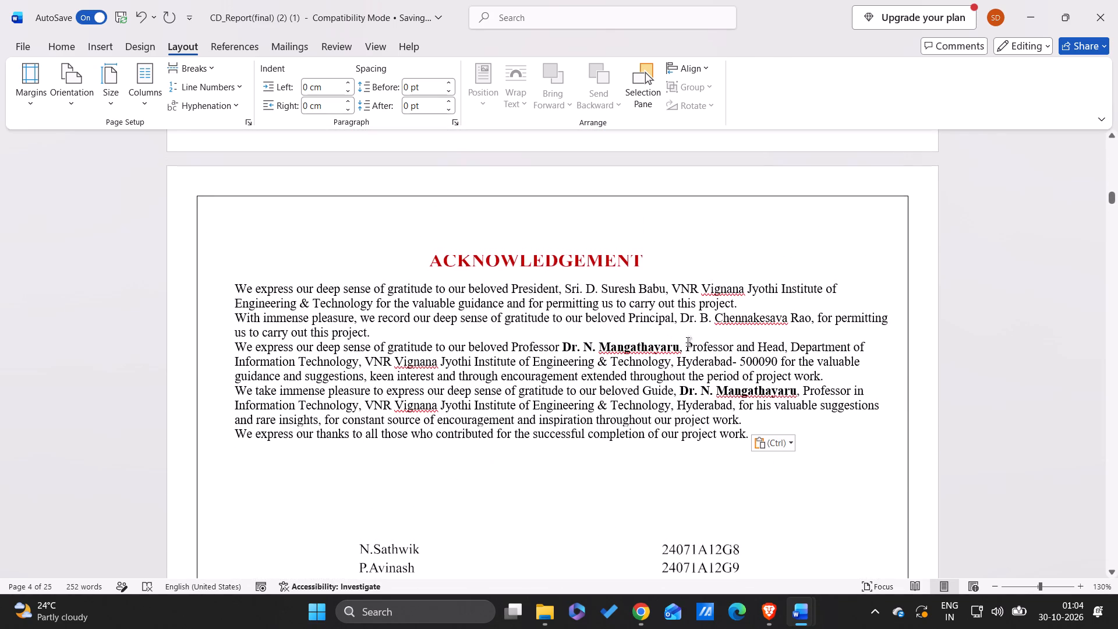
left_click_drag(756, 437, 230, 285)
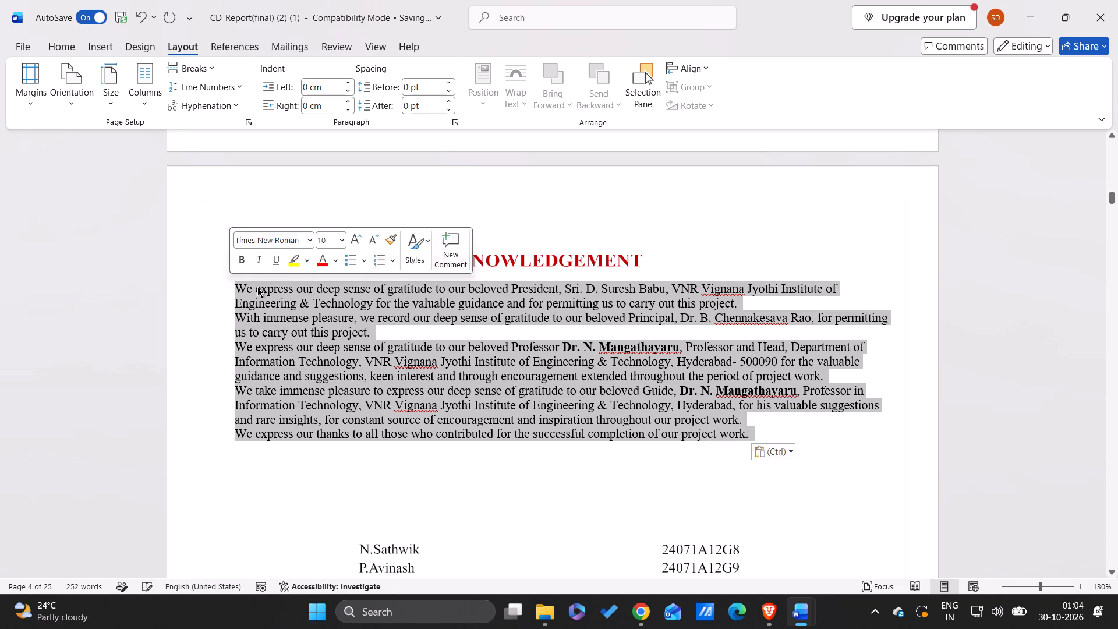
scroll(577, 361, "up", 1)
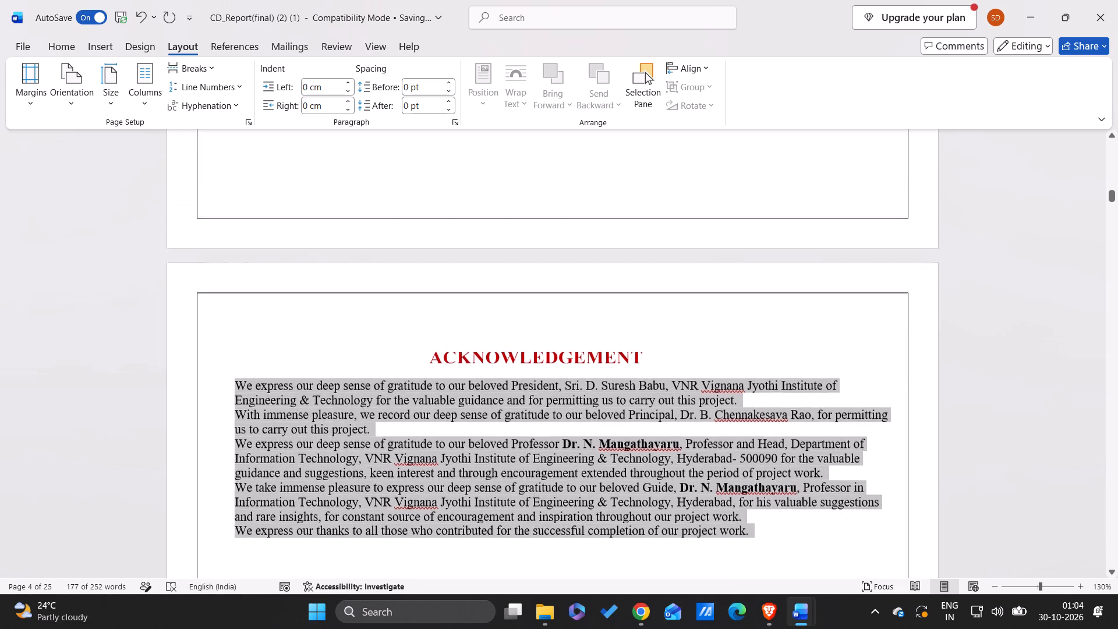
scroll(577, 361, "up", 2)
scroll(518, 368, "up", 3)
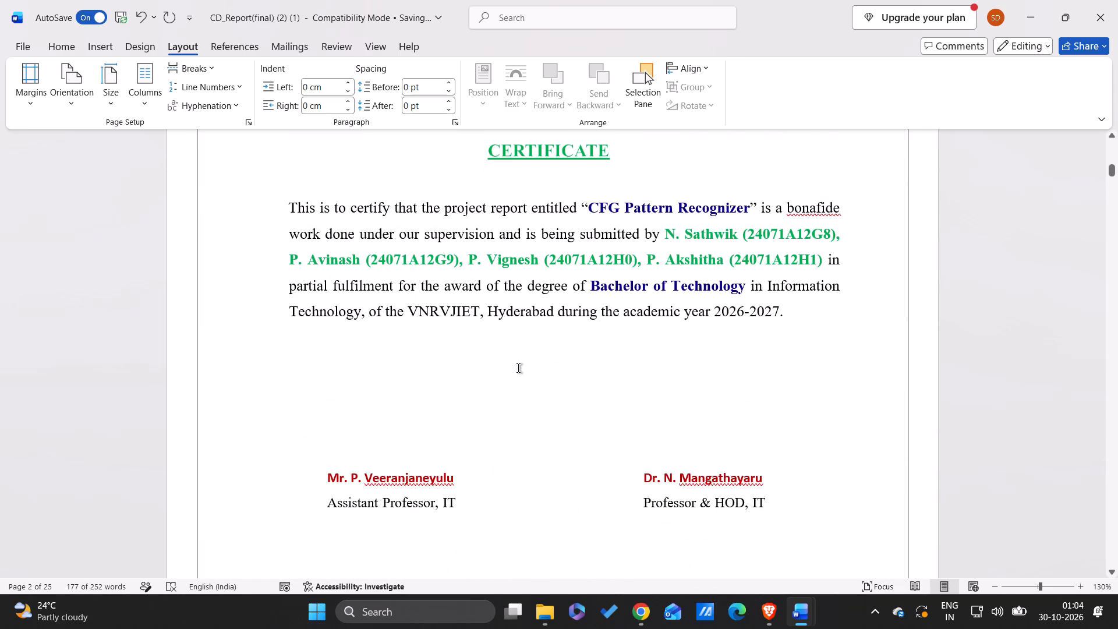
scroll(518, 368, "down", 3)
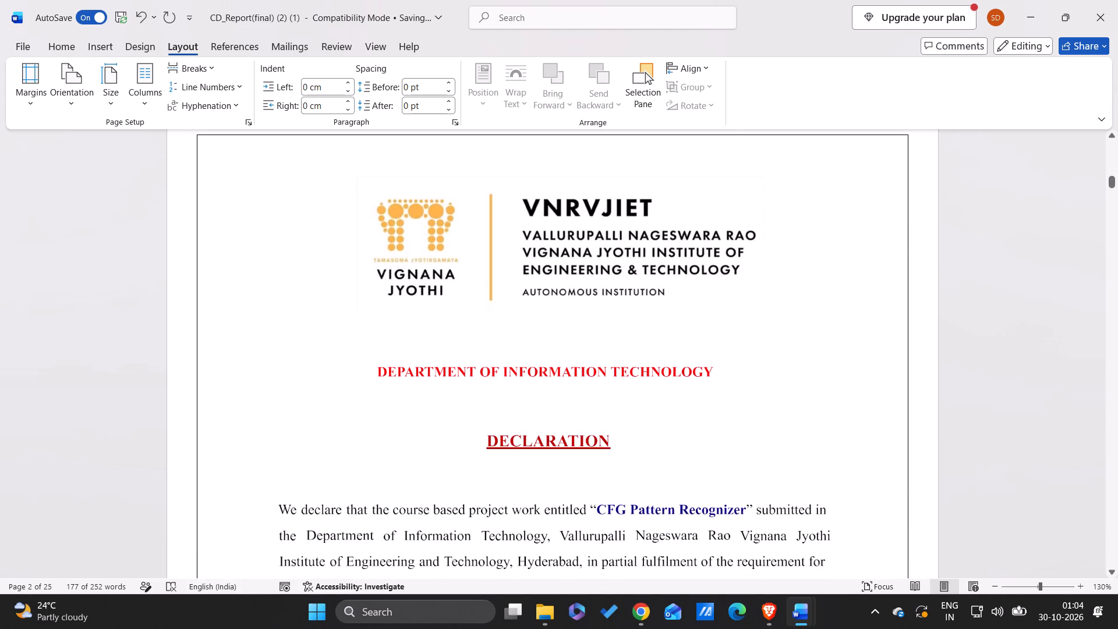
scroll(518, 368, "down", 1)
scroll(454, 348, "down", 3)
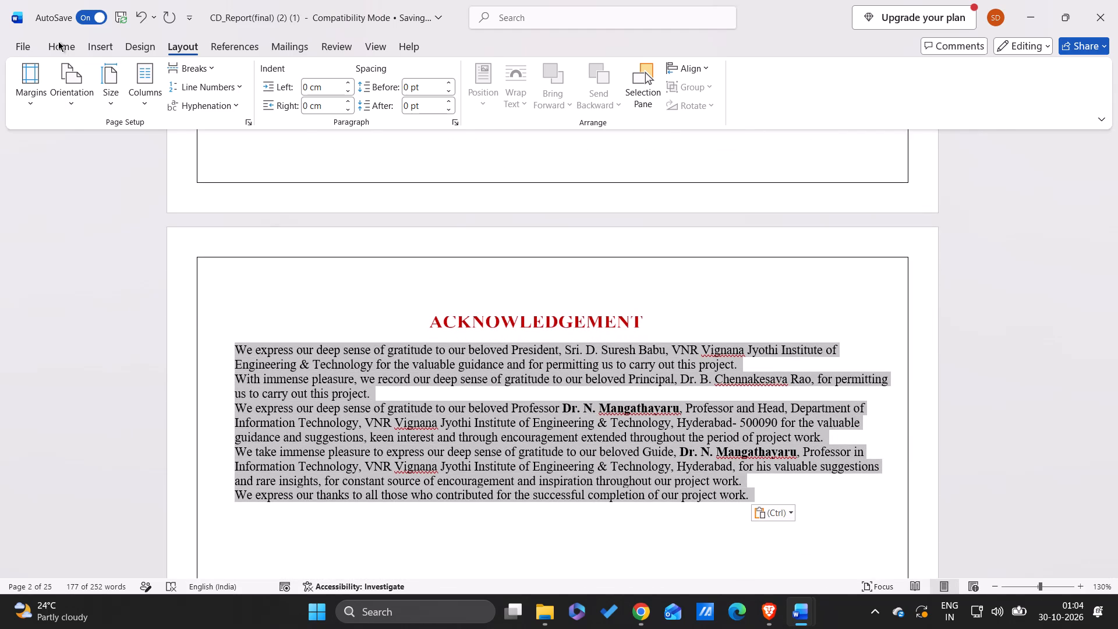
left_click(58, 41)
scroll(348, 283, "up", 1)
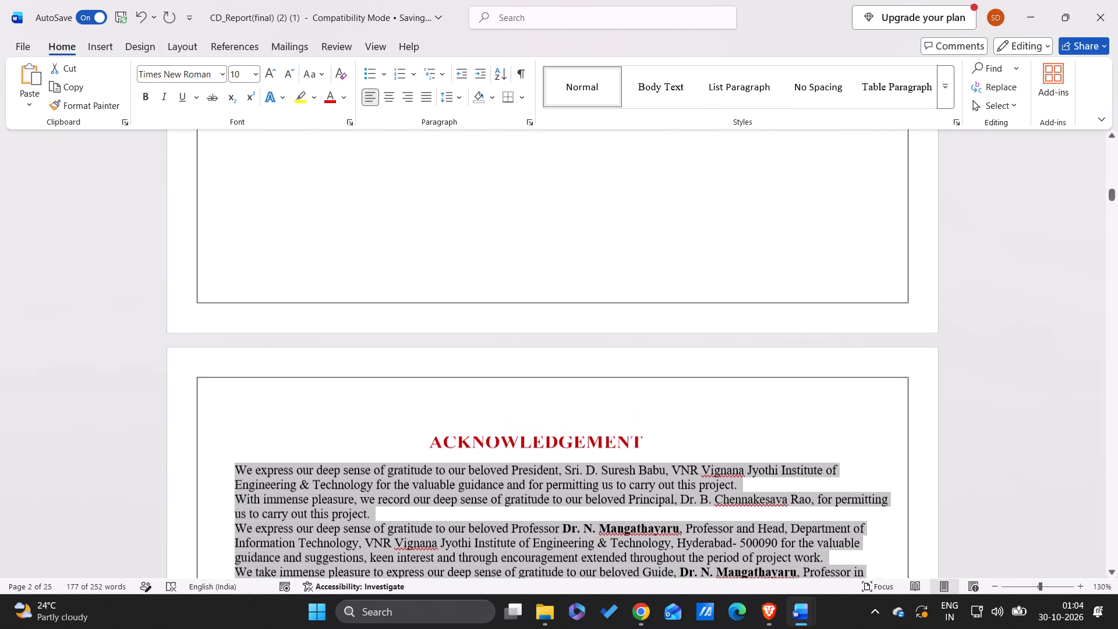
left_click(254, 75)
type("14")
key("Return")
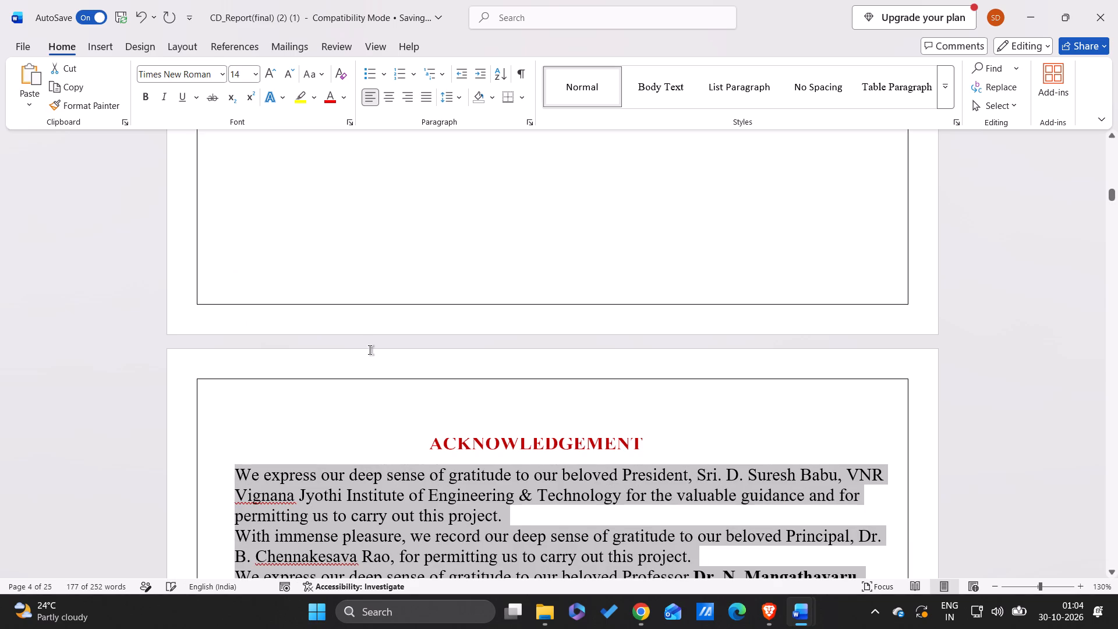
Set the font size of the selected acknowledgement body paragraphs to 12.
scroll(370, 350, "up", 3)
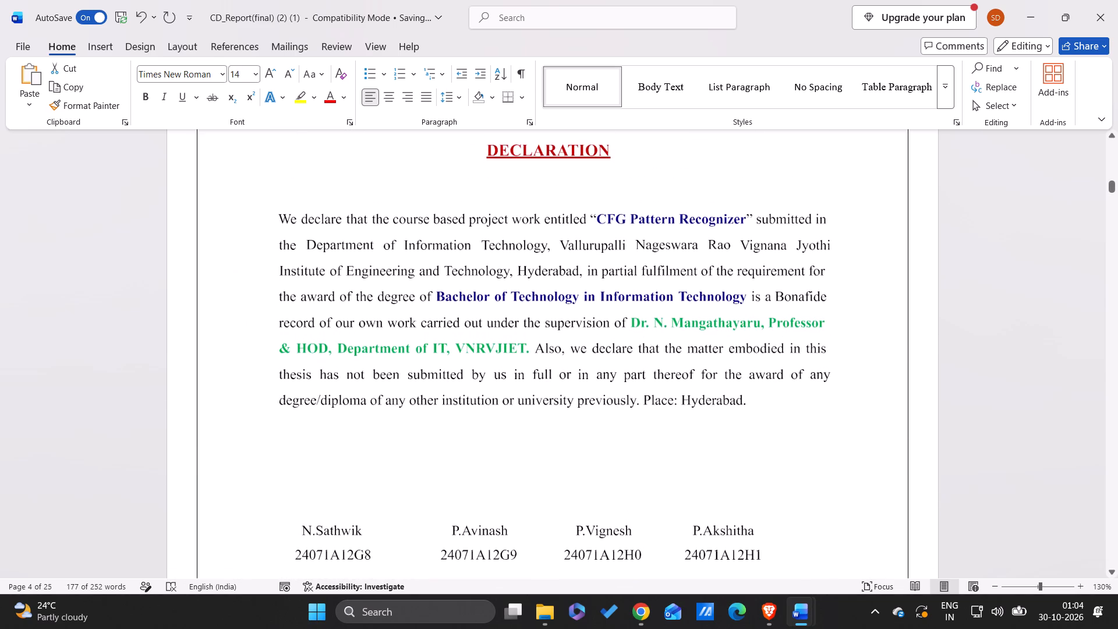
left_click(239, 70)
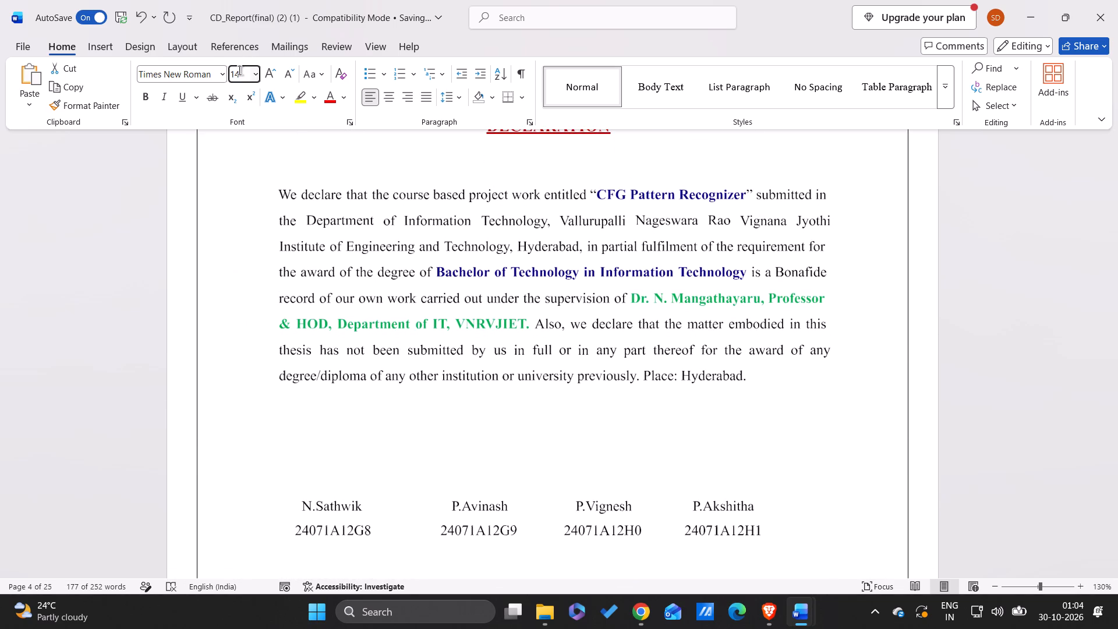
type("12")
key("Return")
Set the line spacing of the acknowledgement body paragraphs to 1.5.
scroll(239, 70, "down", 1)
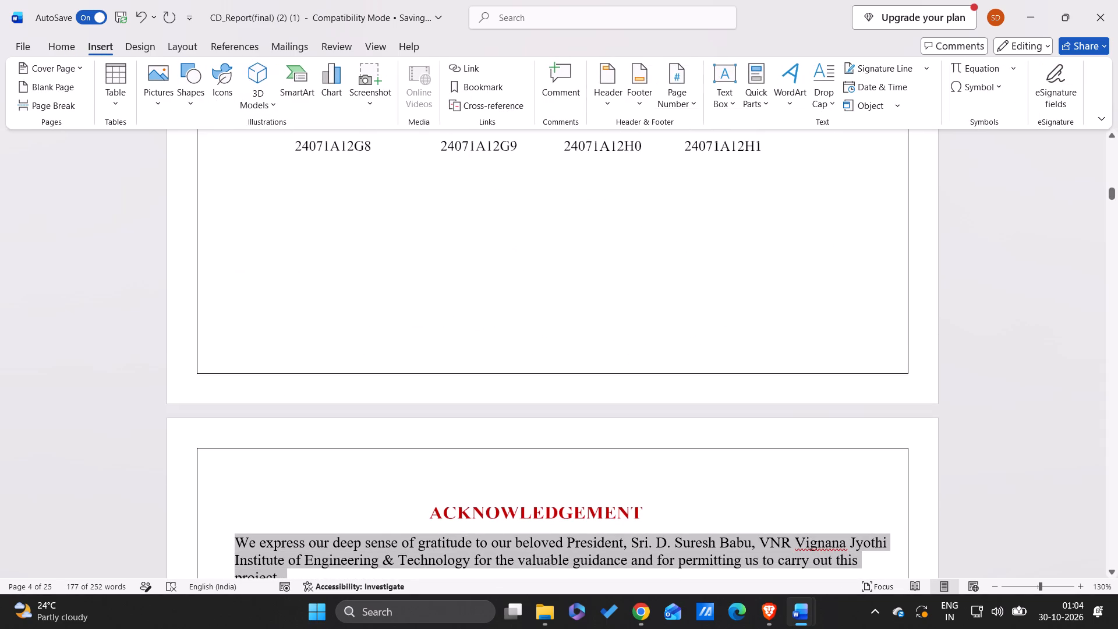
scroll(351, 234, "down", 2)
scroll(351, 234, "up", 2)
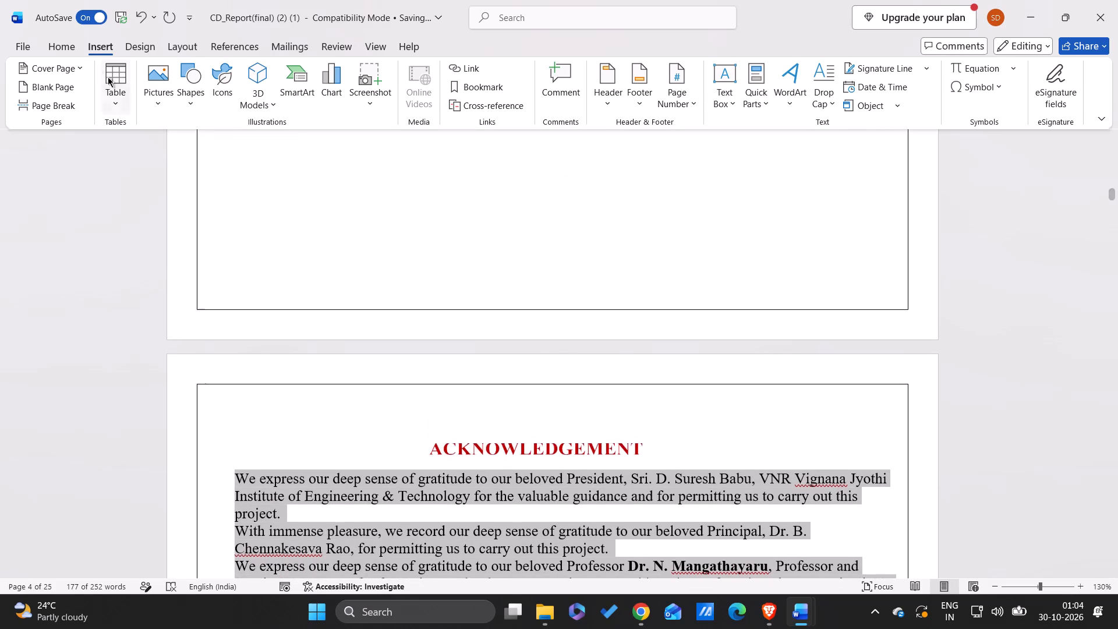
left_click(74, 51)
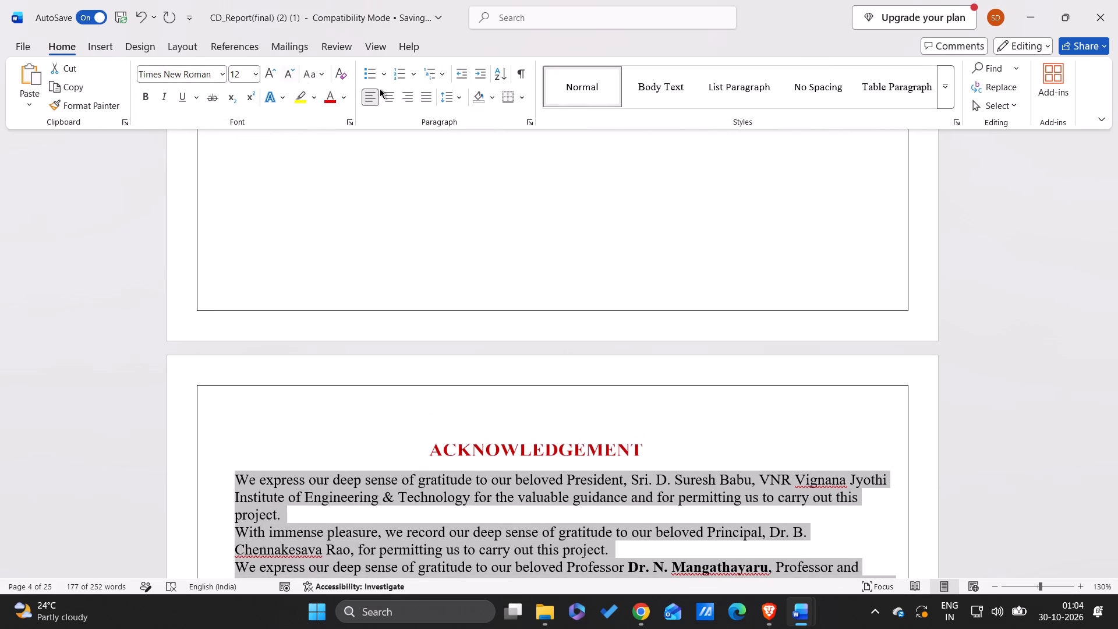
left_click(458, 97)
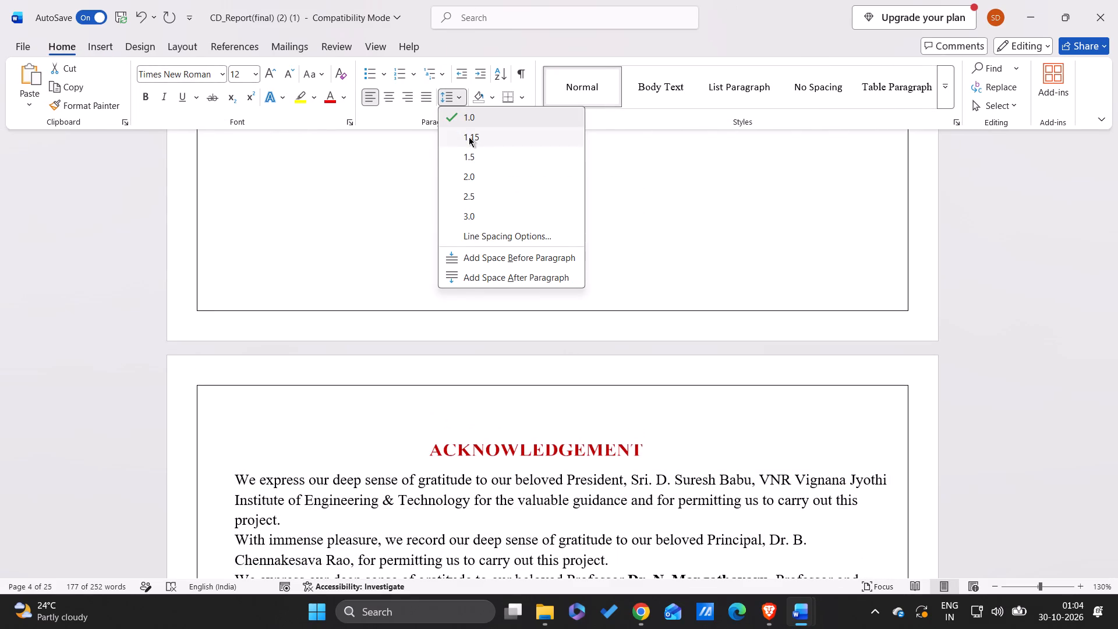
left_click(476, 157)
scroll(546, 320, "down", 1)
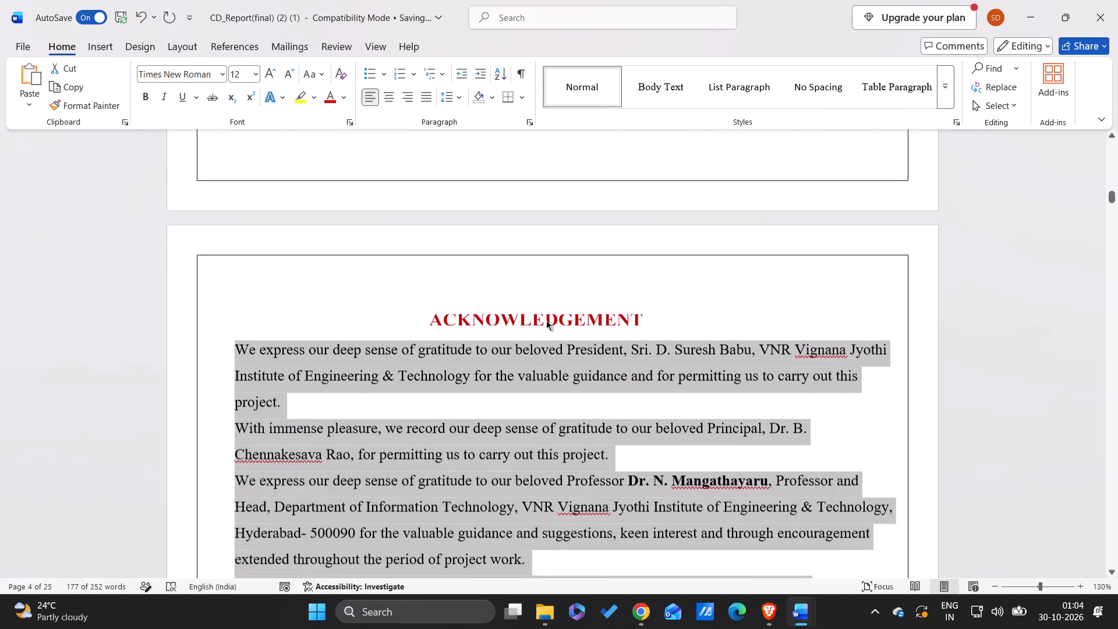
scroll(720, 337, "down", 1)
scroll(726, 419, "up", 1)
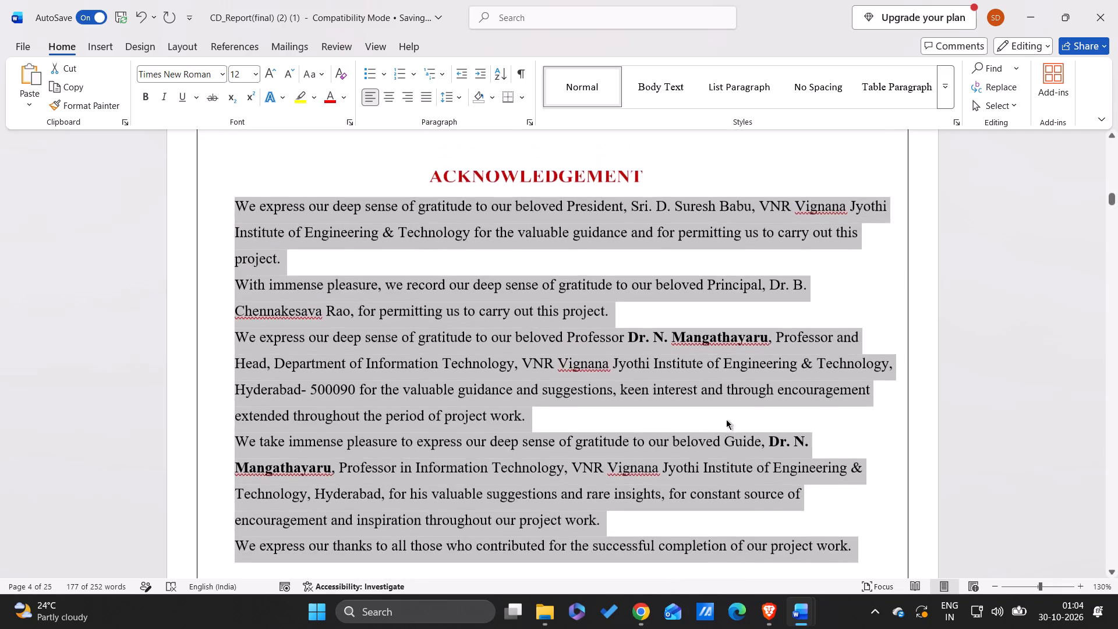
scroll(726, 419, "down", 3)
scroll(726, 419, "up", 1)
left_click(963, 379)
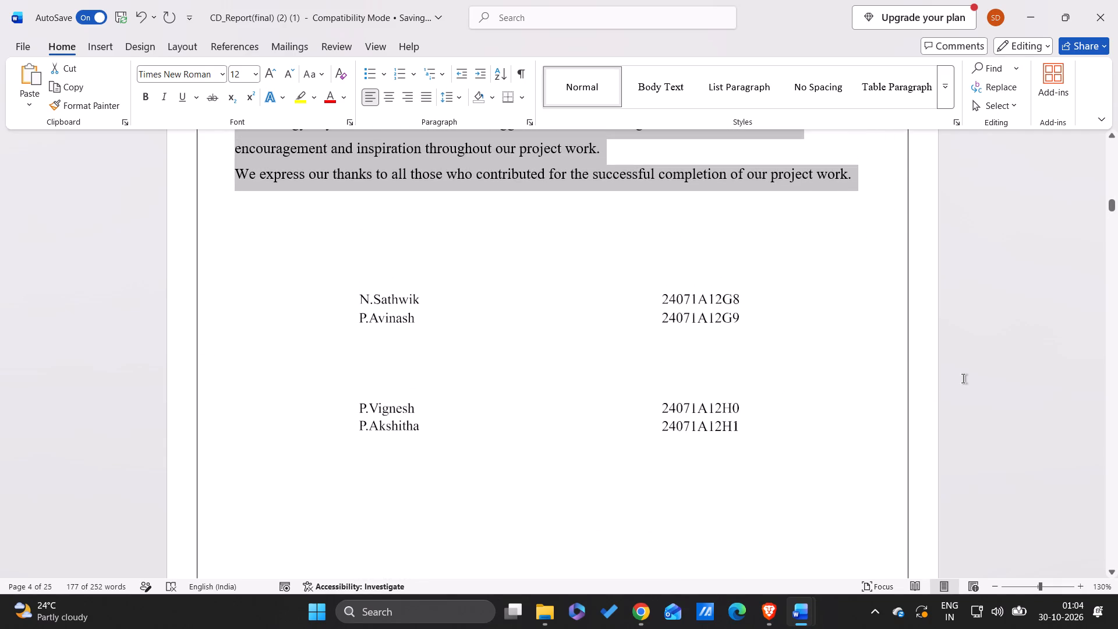
Insert a paragraph break at the end of the ACKNOWLEDGEMENT heading, above the body text.
scroll(963, 379, "up", 1)
scroll(834, 378, "up", 1)
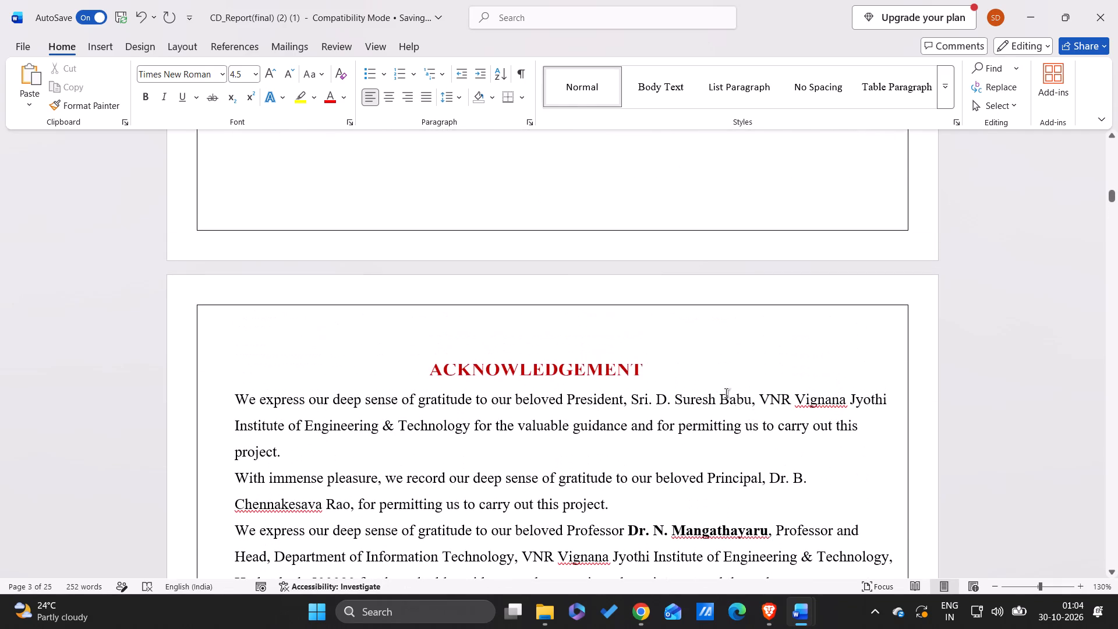
left_click(702, 380)
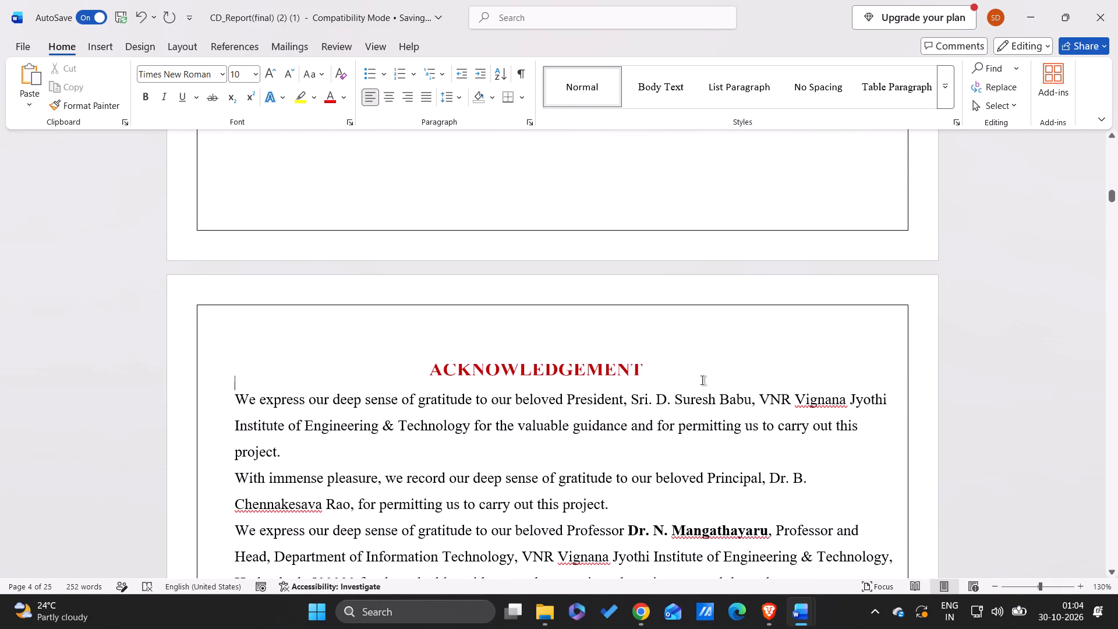
left_click(702, 380)
left_click(667, 369)
key("Return")
Justify all the acknowledgement body paragraphs, from the thanks to the President through the closing thanks.
scroll(667, 369, "down", 1)
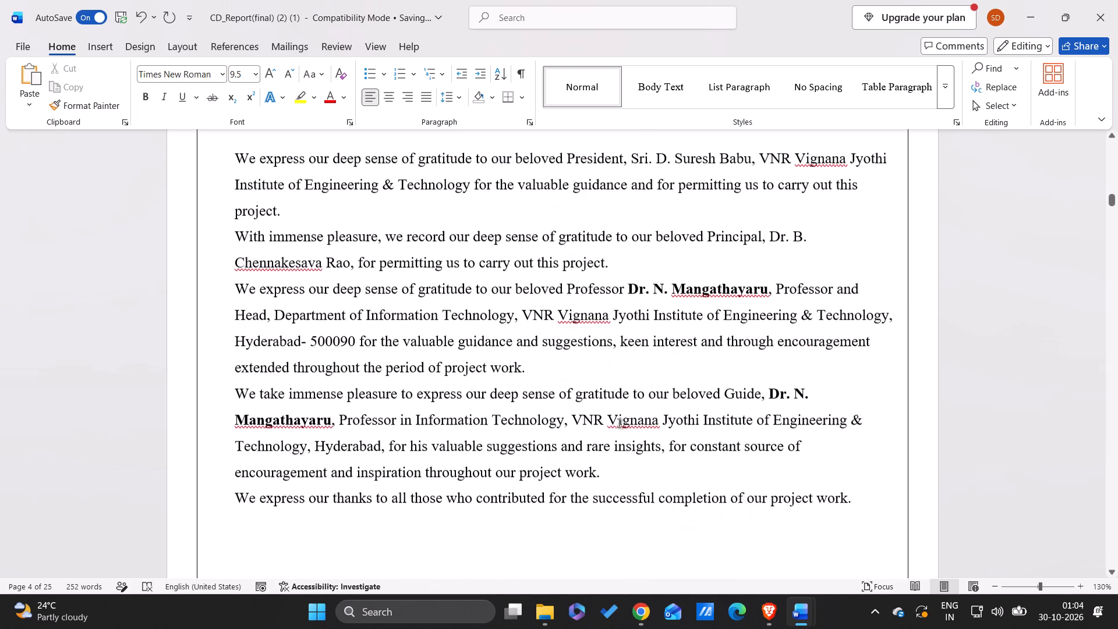
scroll(620, 423, "up", 1)
scroll(700, 466, "down", 1)
scroll(700, 466, "down", 3, "ctrl")
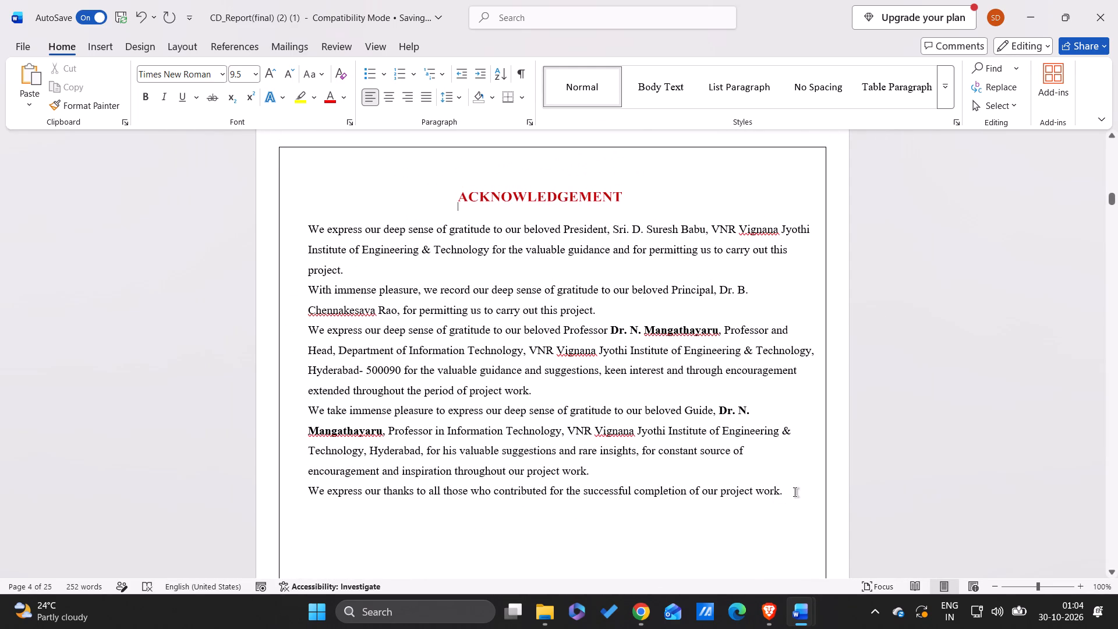
left_click_drag(795, 493, 309, 233)
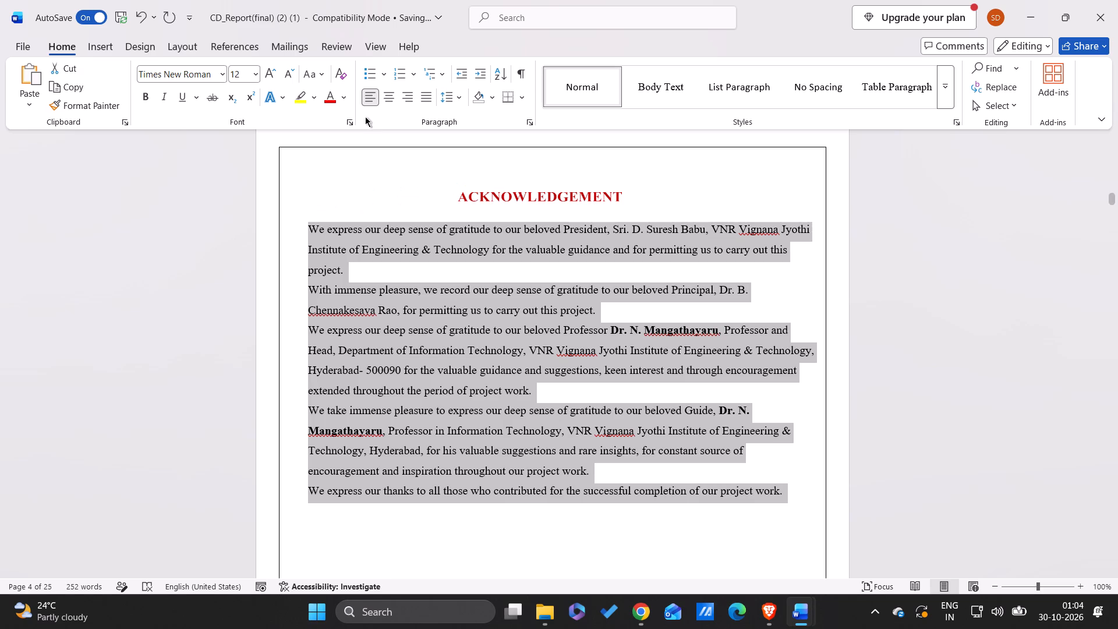
left_click(418, 93)
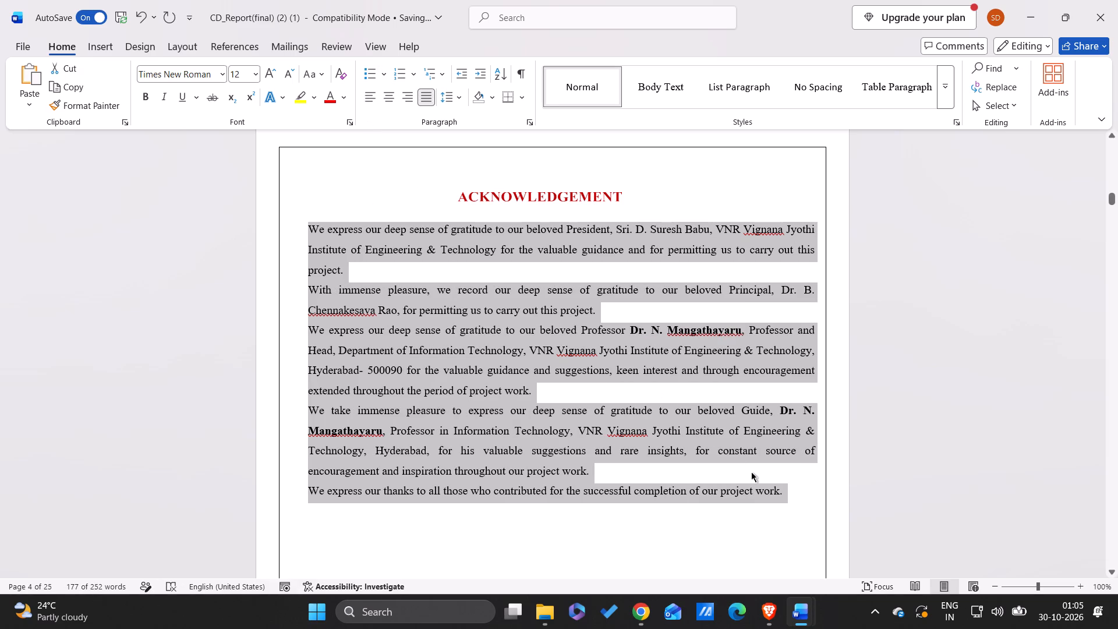
Set both the left and right indents of the acknowledgement body paragraphs to 1.5 cm.
left_click(194, 54)
left_click(323, 85)
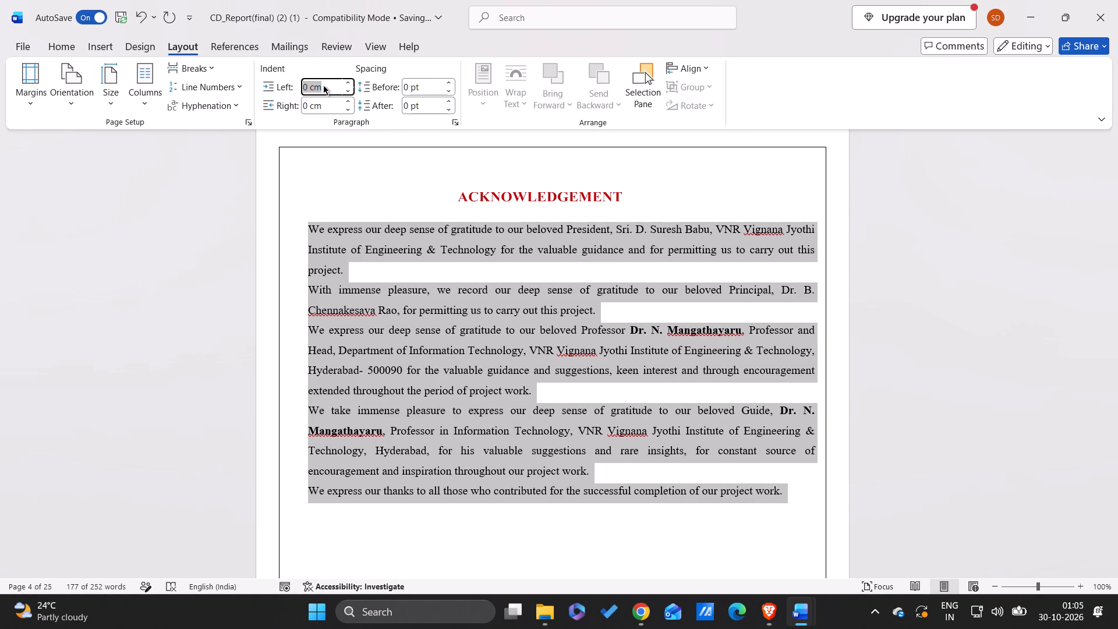
type("1.5")
left_click(327, 104)
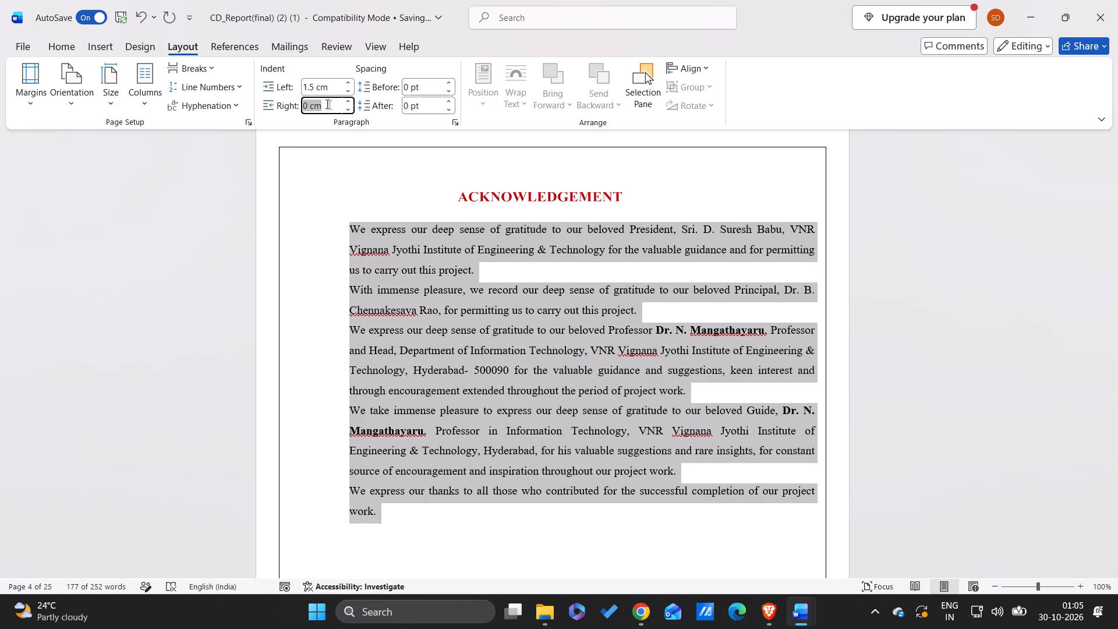
type("1.5")
key("Return")
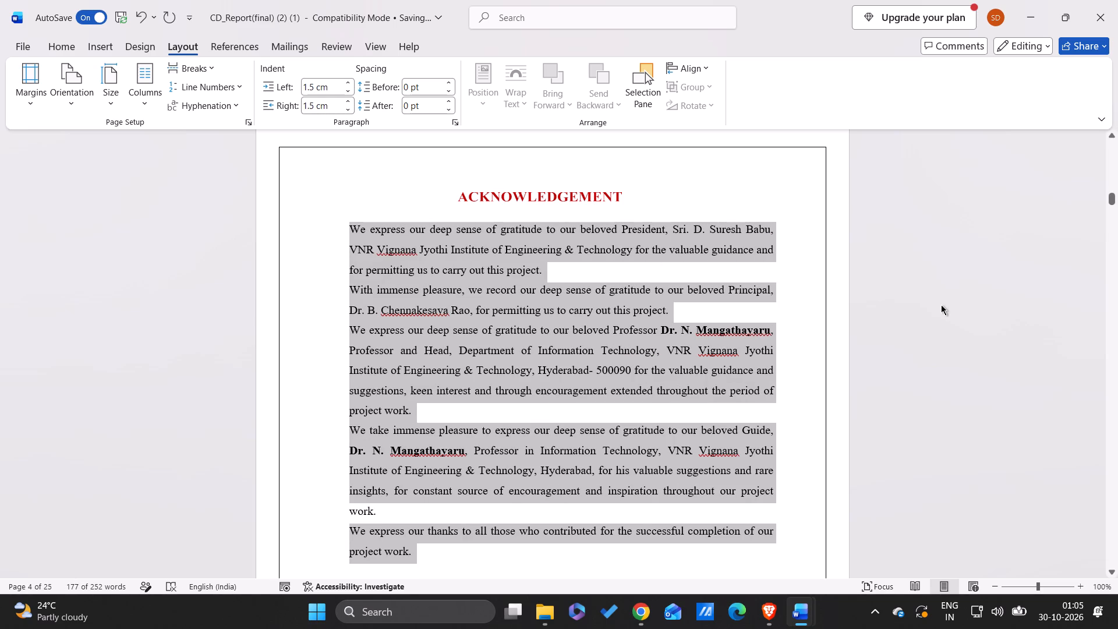
left_click(941, 305)
Compare the acknowledgement page's text layout and margins with the certificate and declaration pages.
scroll(941, 305, "down", 1)
scroll(941, 305, "up", 1)
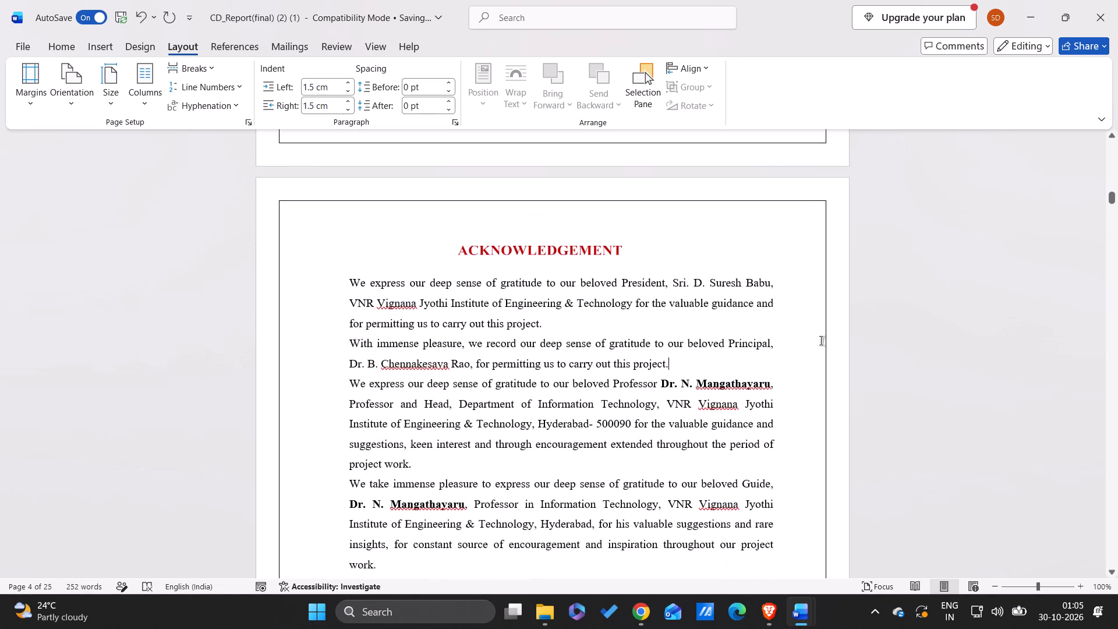
scroll(737, 364, "up", 4)
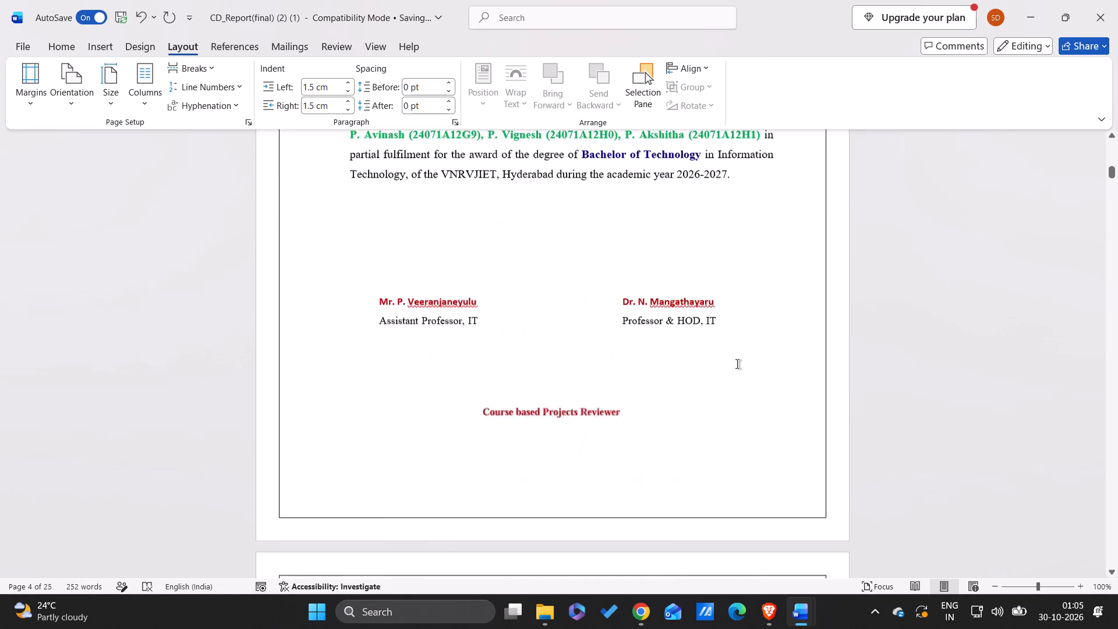
scroll(737, 364, "up", 3)
scroll(737, 364, "down", 3)
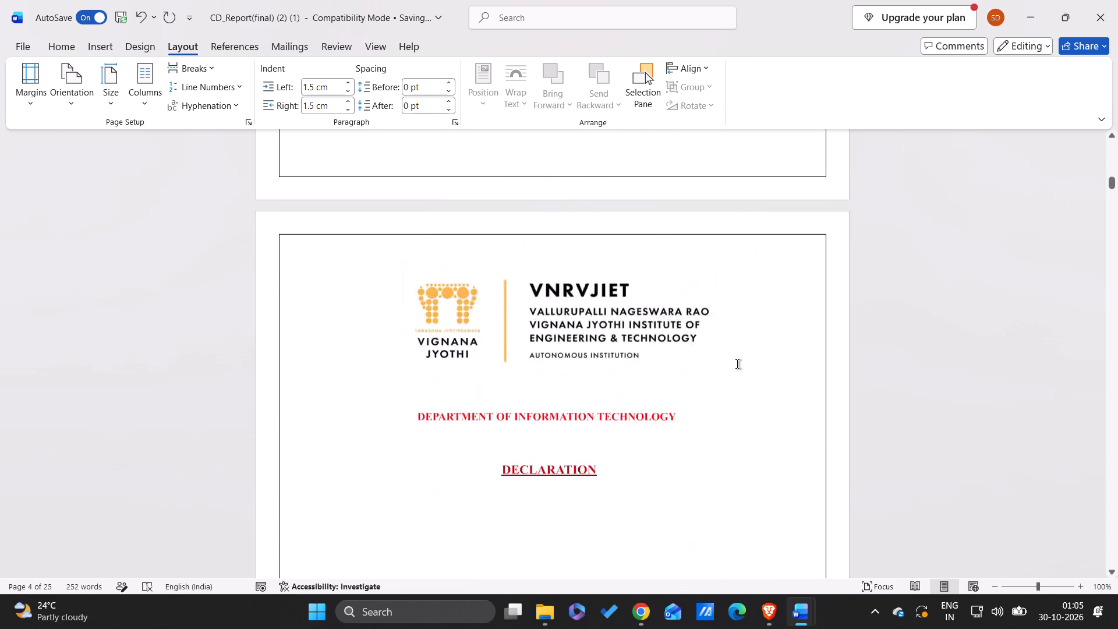
scroll(737, 364, "up", 3)
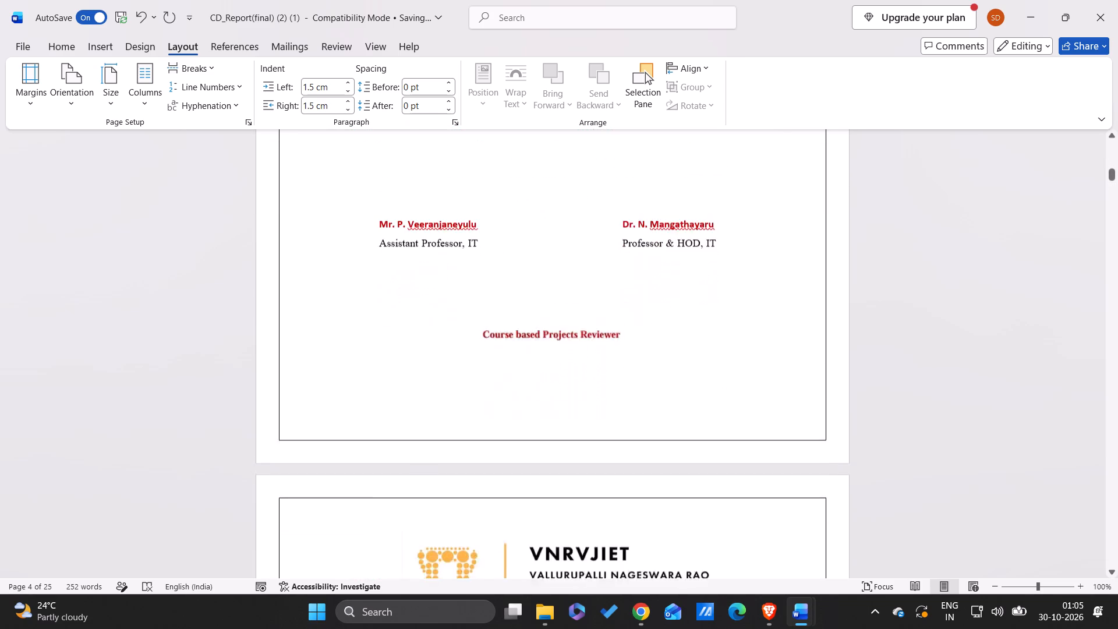
scroll(737, 364, "up", 2)
scroll(737, 364, "down", 5)
scroll(737, 364, "up", 1)
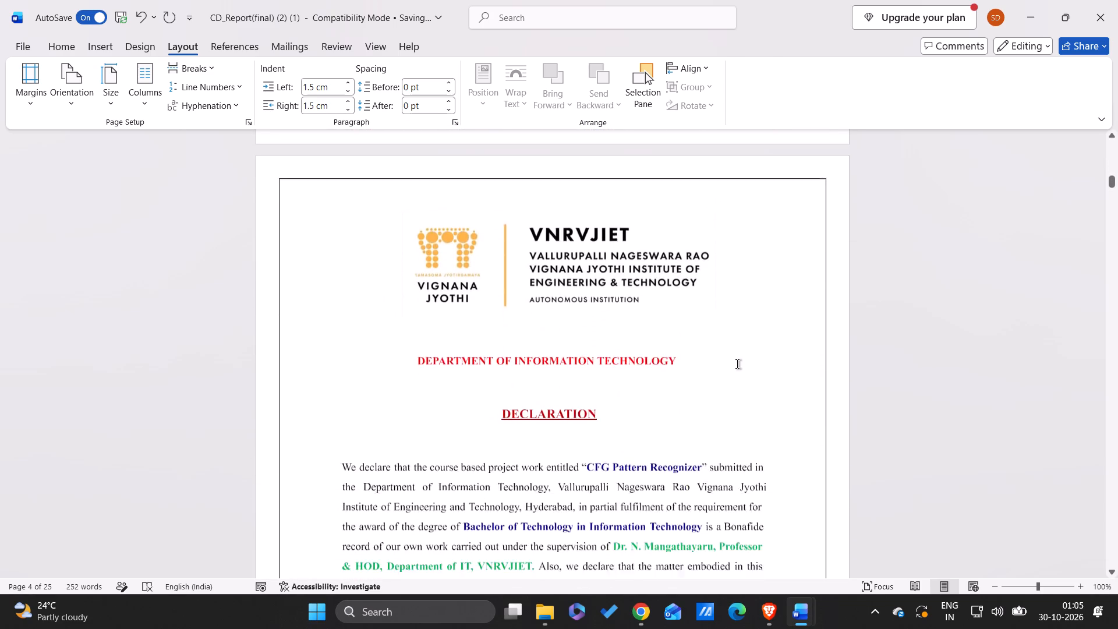
scroll(737, 364, "up", 1)
scroll(737, 364, "down", 2)
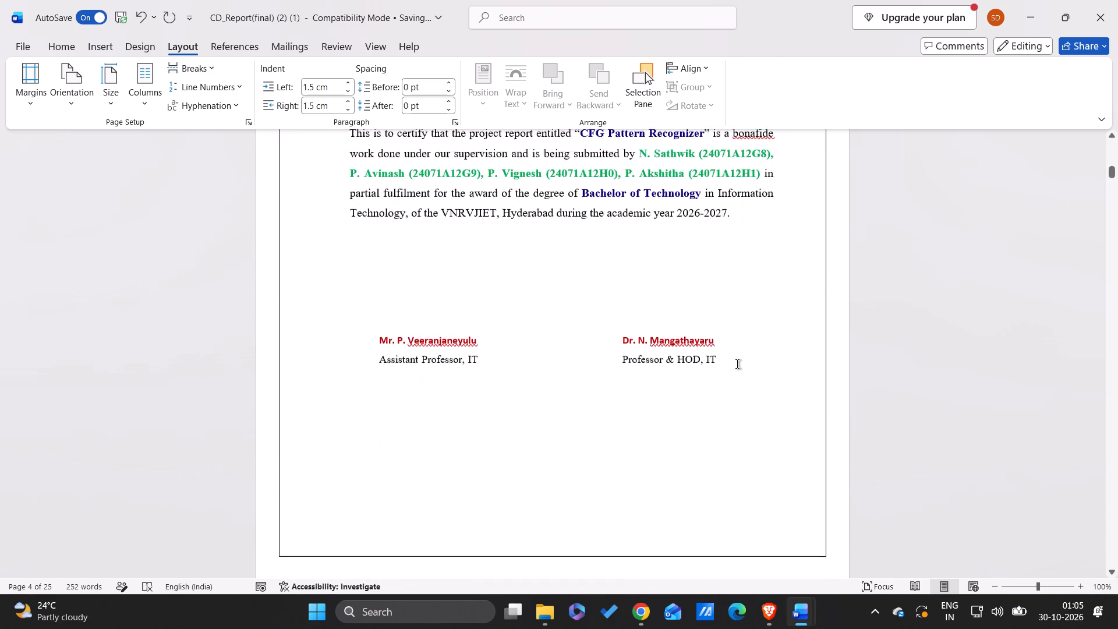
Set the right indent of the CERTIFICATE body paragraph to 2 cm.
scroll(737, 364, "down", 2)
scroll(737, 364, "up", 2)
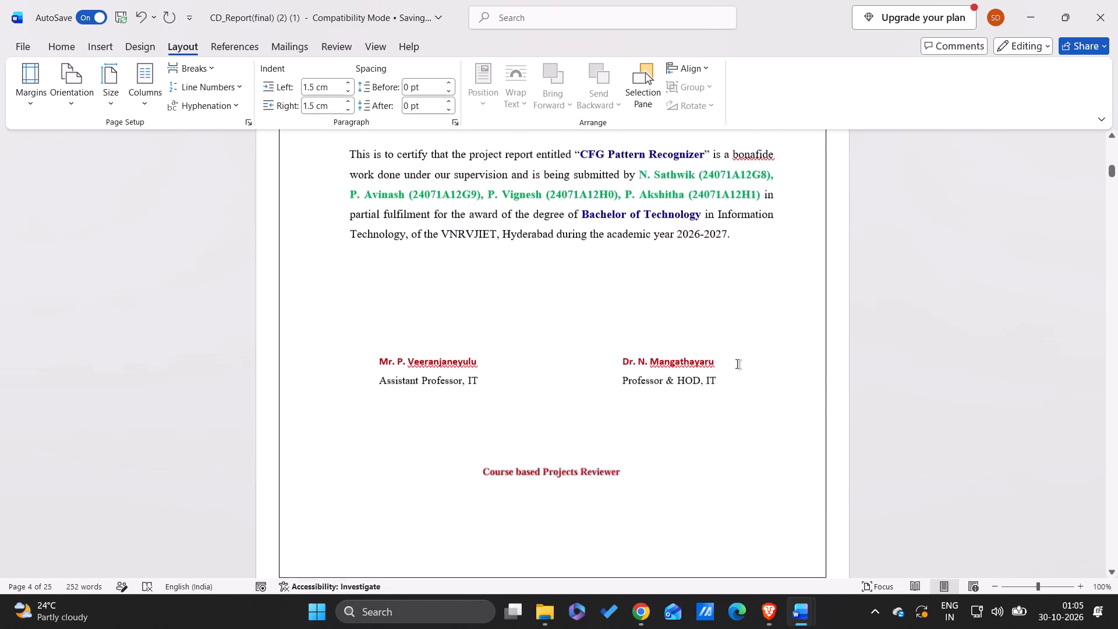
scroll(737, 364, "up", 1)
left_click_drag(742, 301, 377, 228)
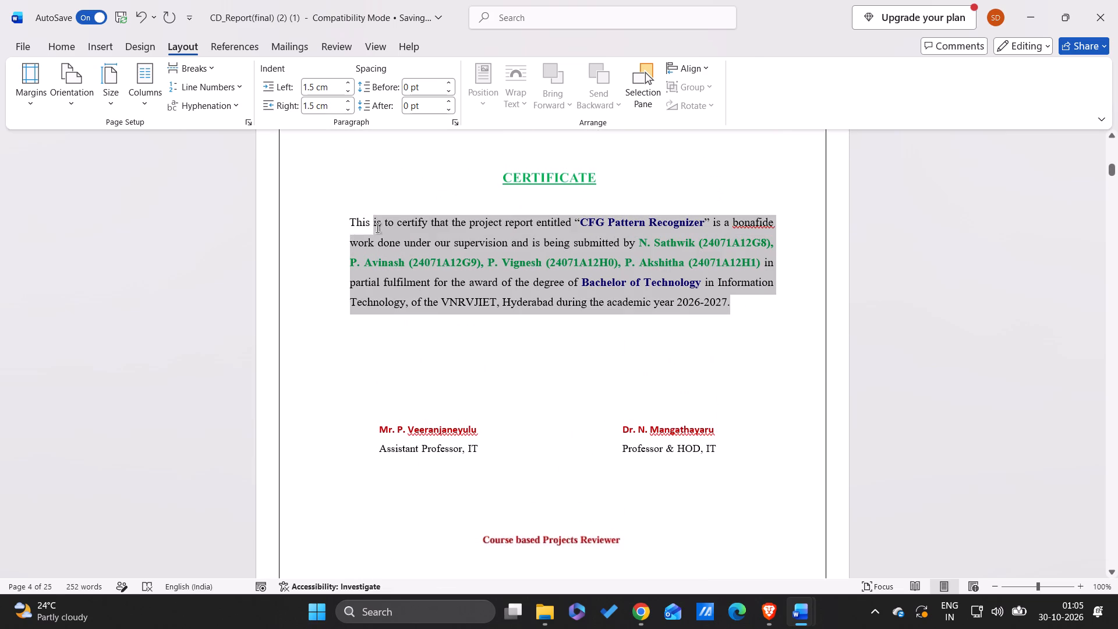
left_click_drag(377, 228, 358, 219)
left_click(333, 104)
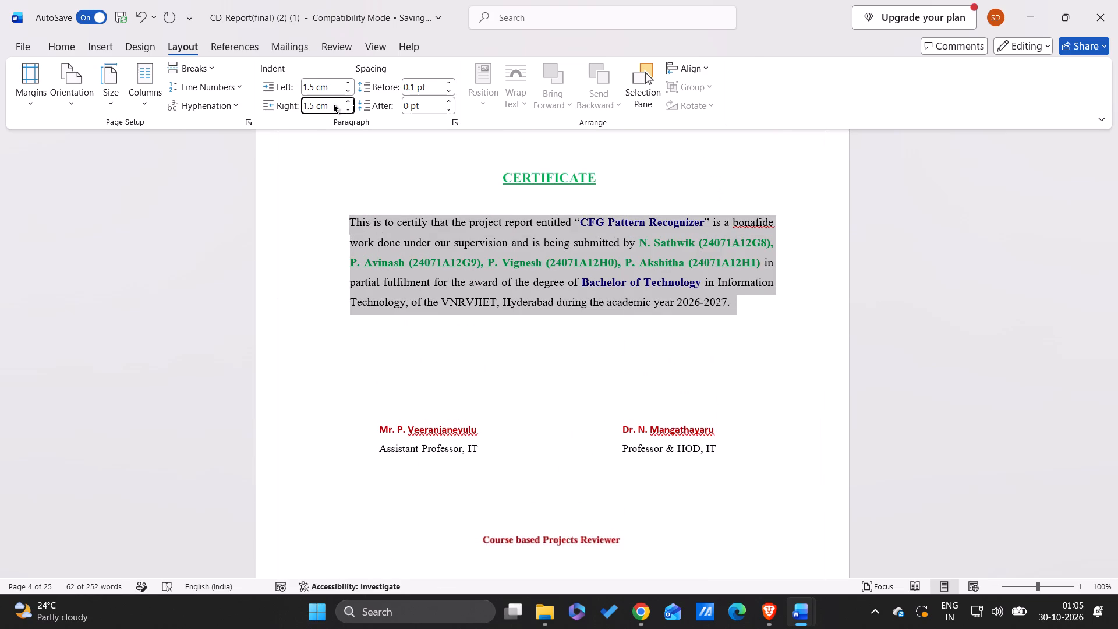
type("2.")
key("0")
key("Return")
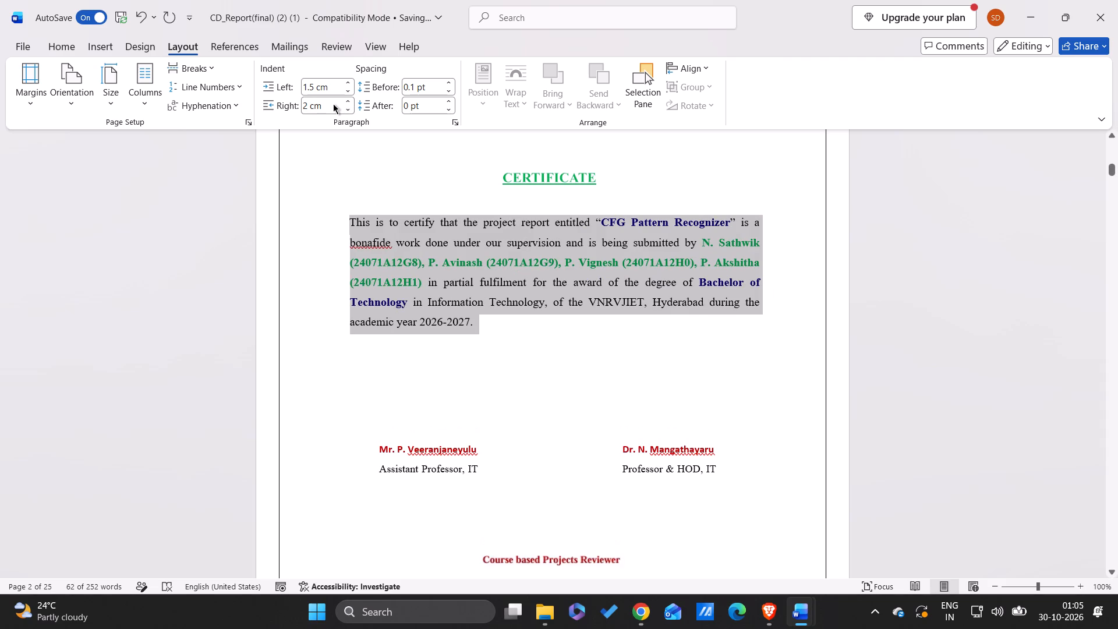
Set the right indent of the CERTIFICATE body paragraph to 1.8 cm.
scroll(694, 311, "up", 1)
scroll(947, 376, "down", 2)
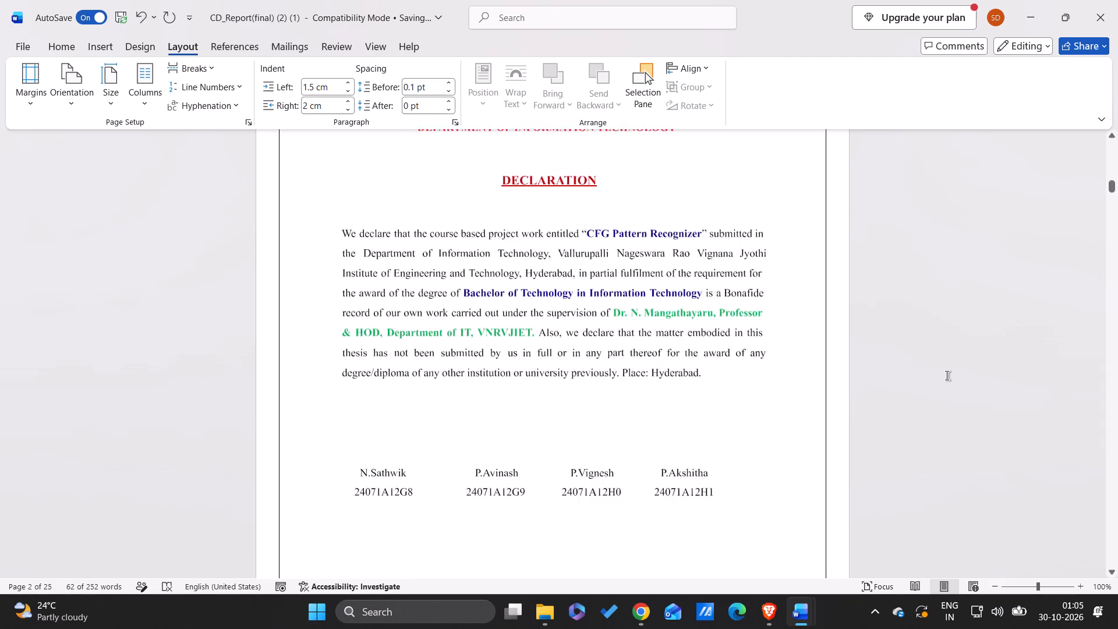
scroll(947, 376, "down", 1)
scroll(947, 376, "up", 1)
left_click(321, 99)
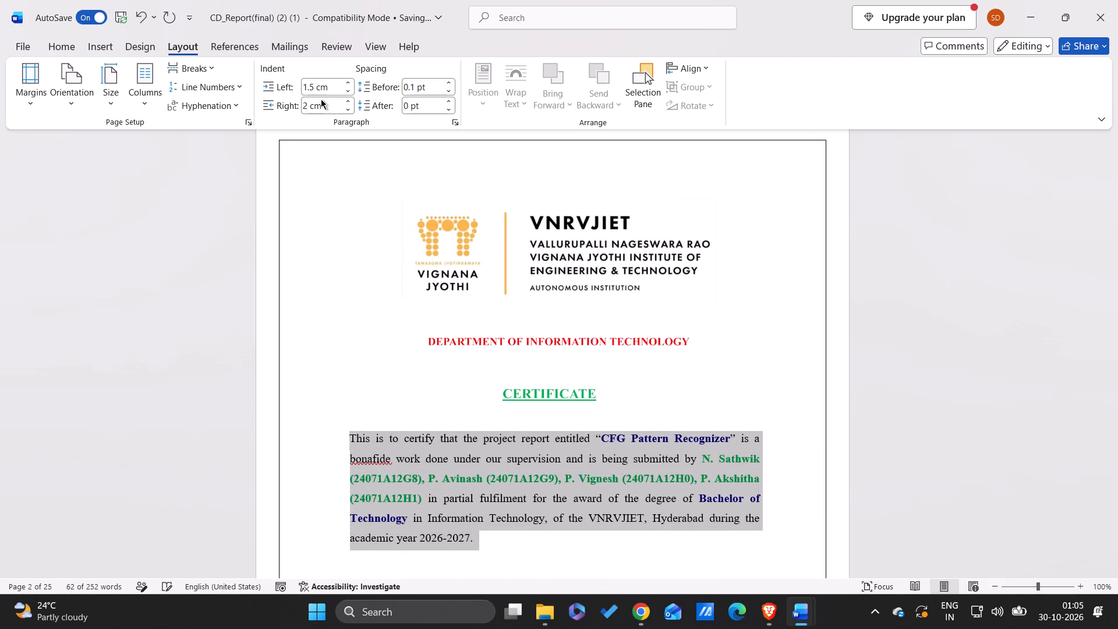
left_click(324, 103)
type("1.")
key("8")
key("Return")
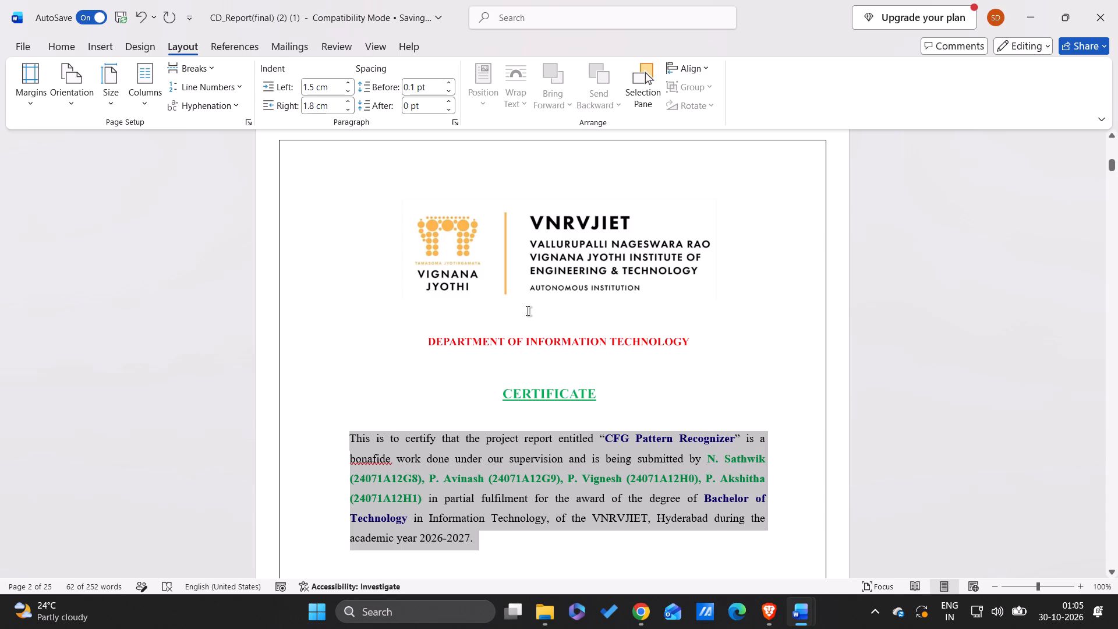
Compare the certificate paragraph's right margin with the text on the neighbouring front pages.
scroll(528, 311, "down", 3)
scroll(605, 383, "up", 1)
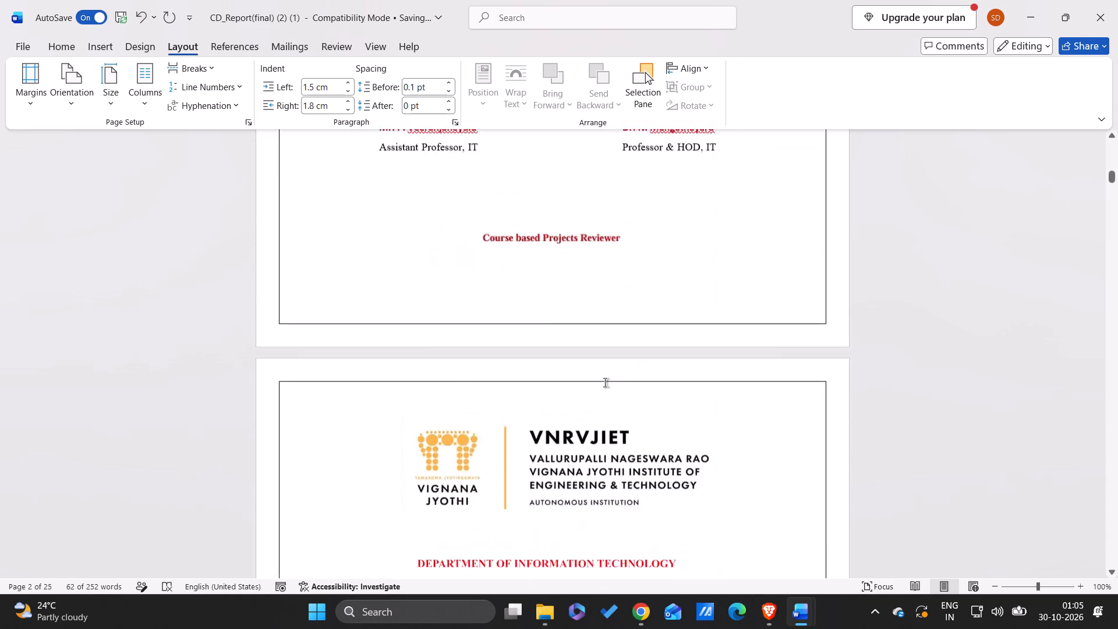
scroll(605, 383, "up", 1)
scroll(605, 383, "down", 3, "ctrl")
scroll(662, 367, "up", 1)
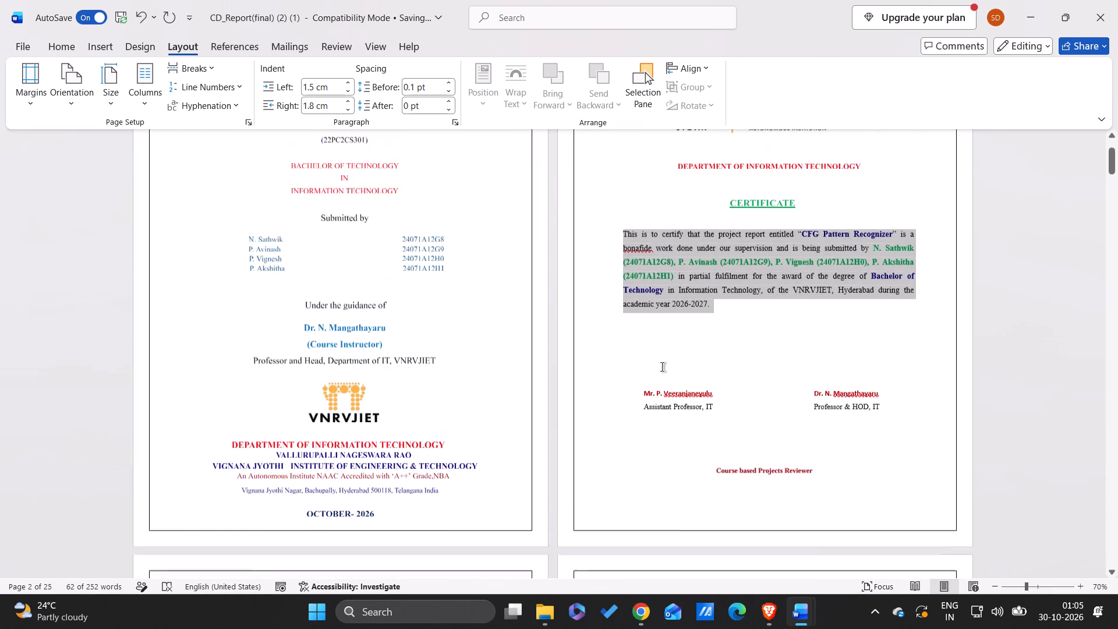
scroll(662, 367, "up", 1)
scroll(662, 367, "down", 3)
scroll(662, 367, "up", 2)
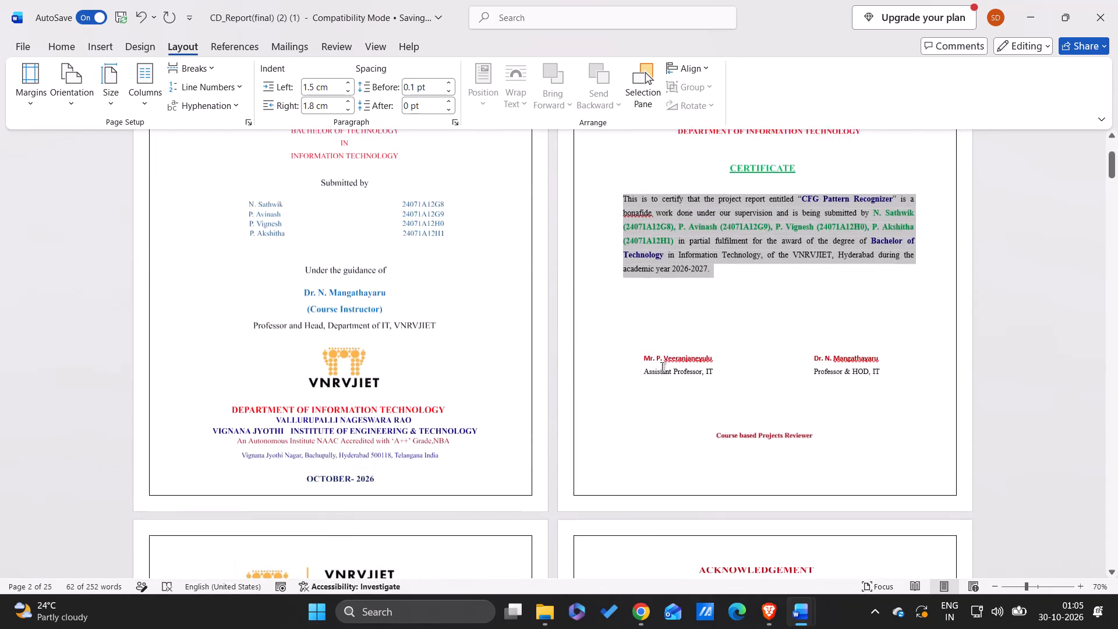
Set the right indent of all the ACKNOWLEDGEMENT body paragraphs to 1.8 cm.
scroll(662, 367, "down", 3)
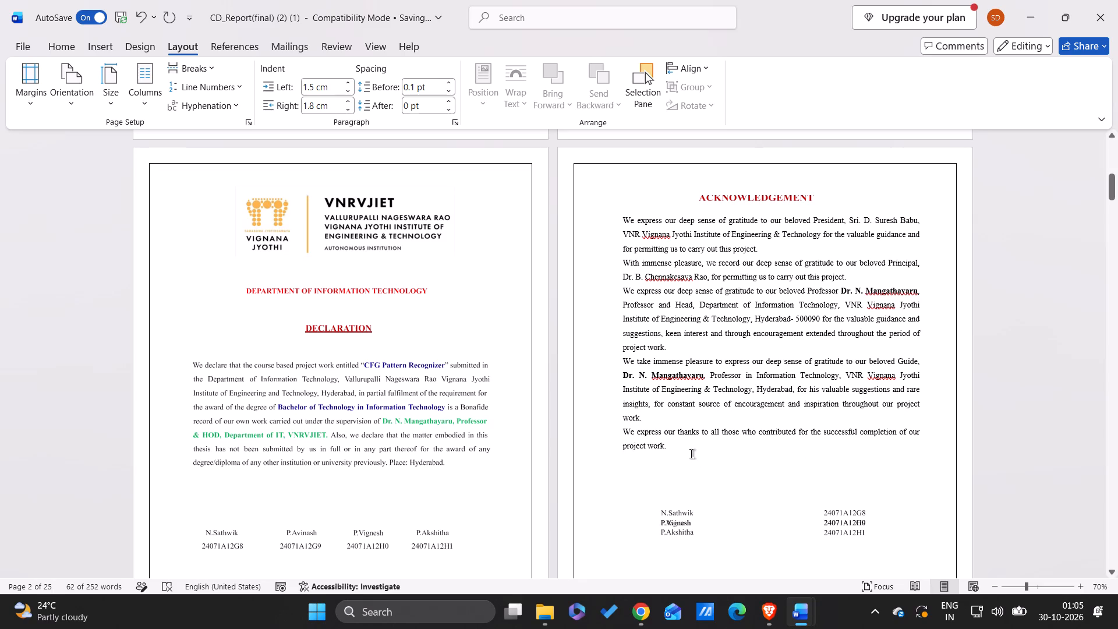
left_click_drag(689, 454, 619, 212)
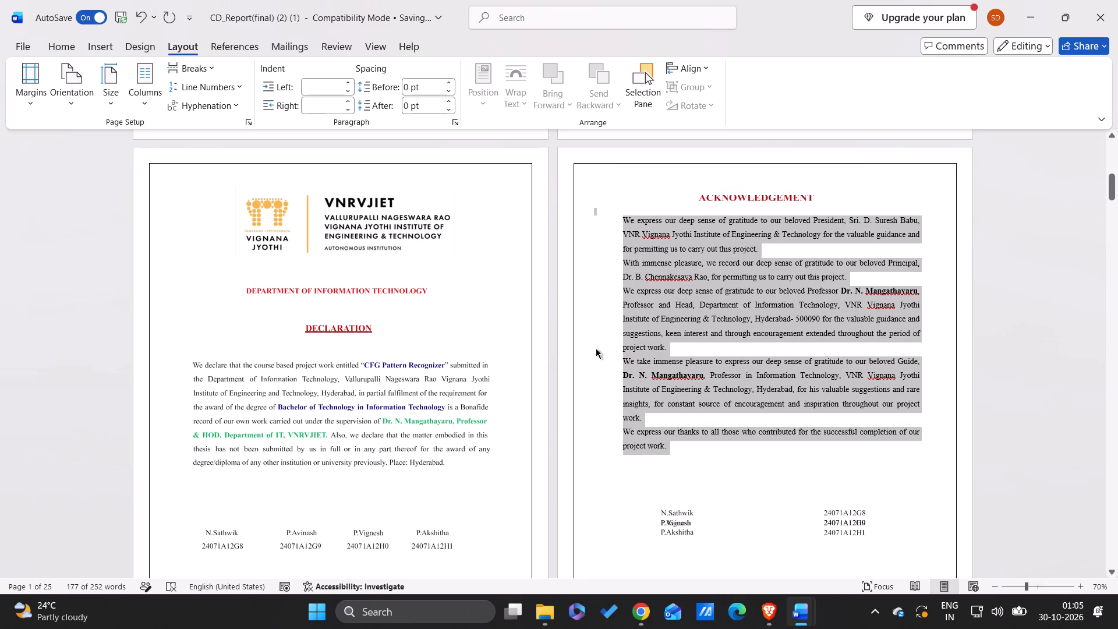
scroll(605, 377, "up", 1)
left_click(331, 109)
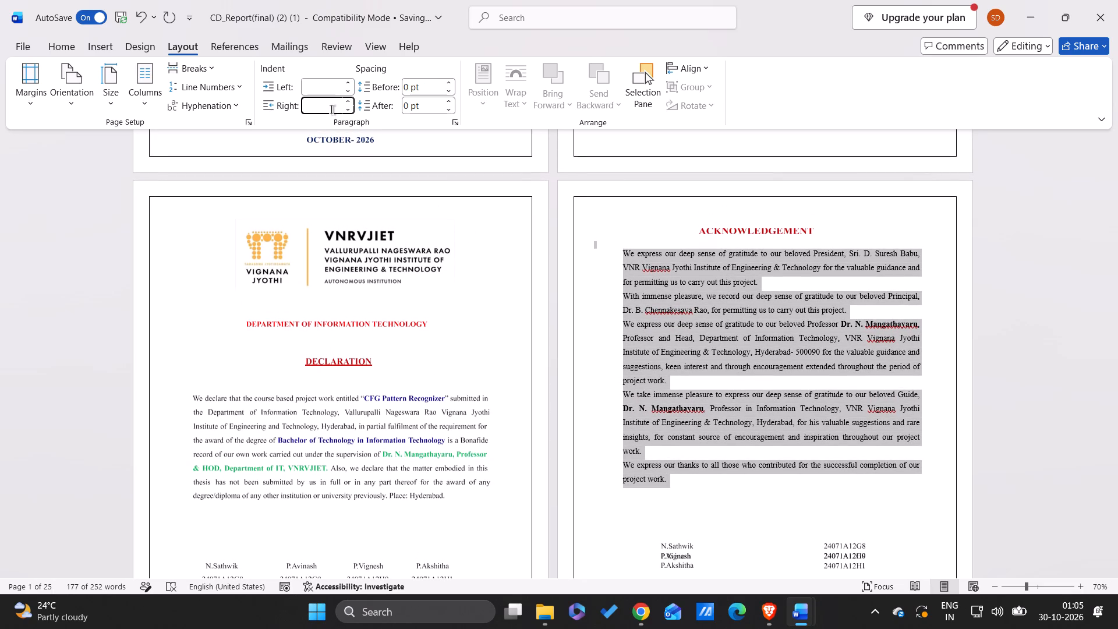
type("1.8")
key("Return")
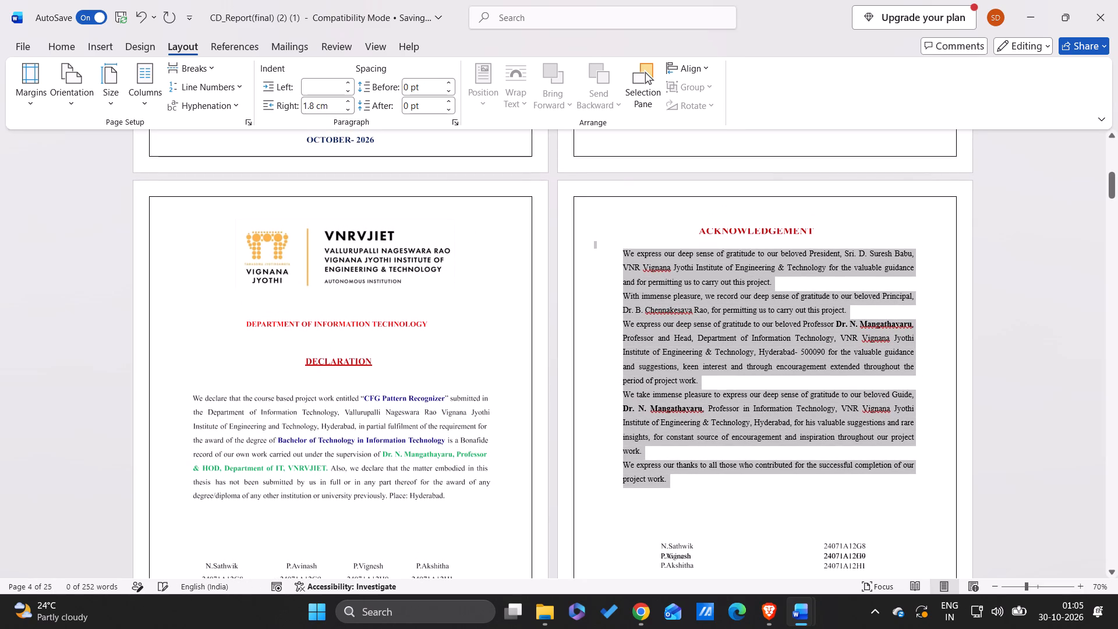
left_click(1078, 409)
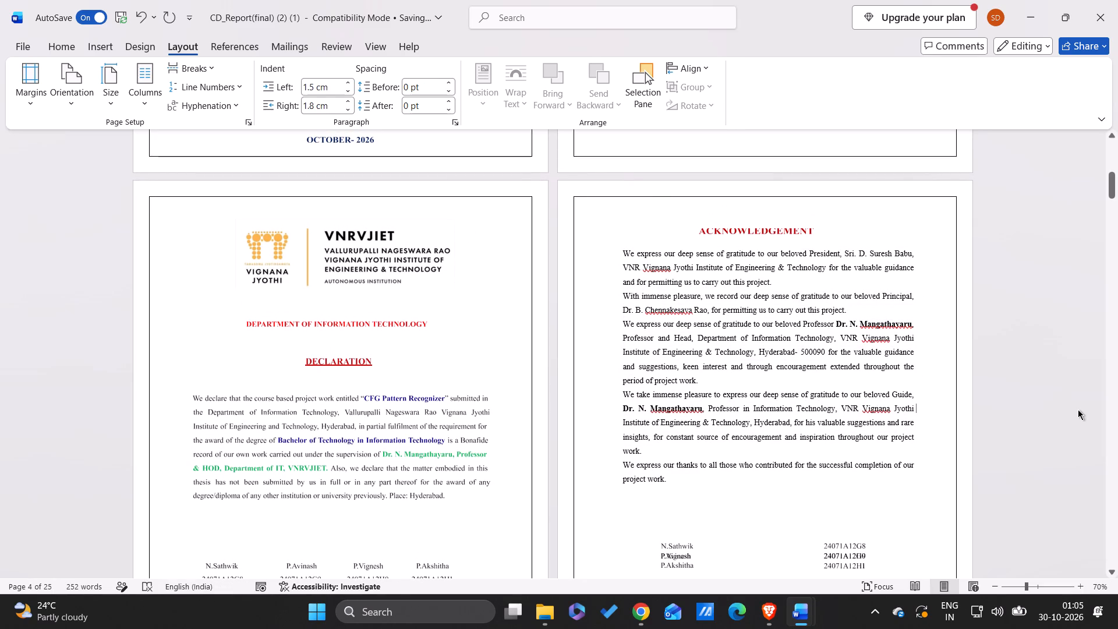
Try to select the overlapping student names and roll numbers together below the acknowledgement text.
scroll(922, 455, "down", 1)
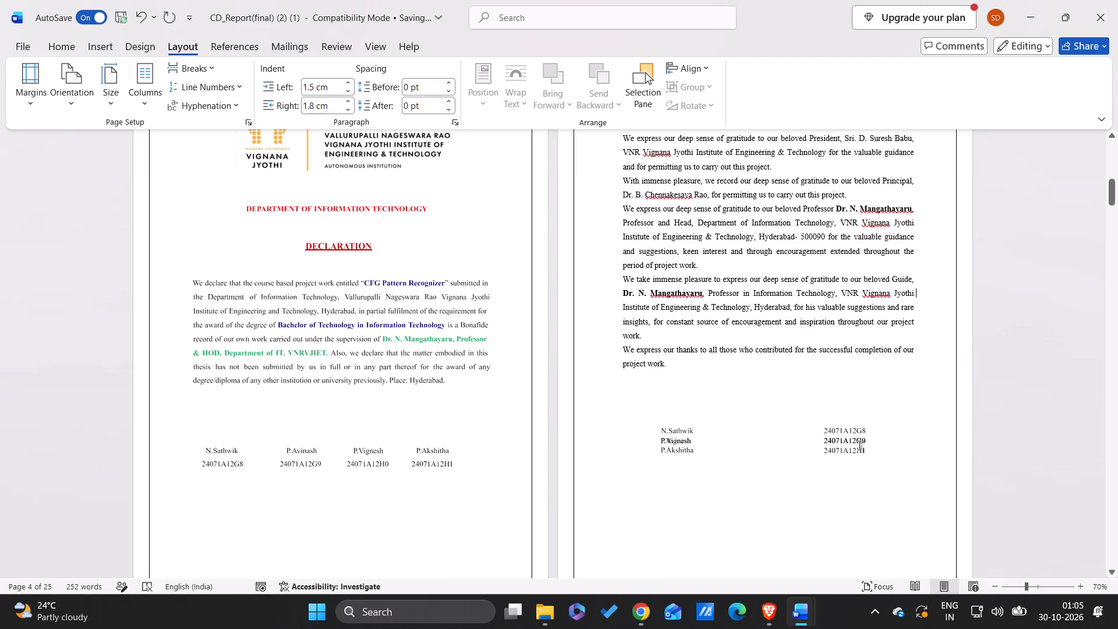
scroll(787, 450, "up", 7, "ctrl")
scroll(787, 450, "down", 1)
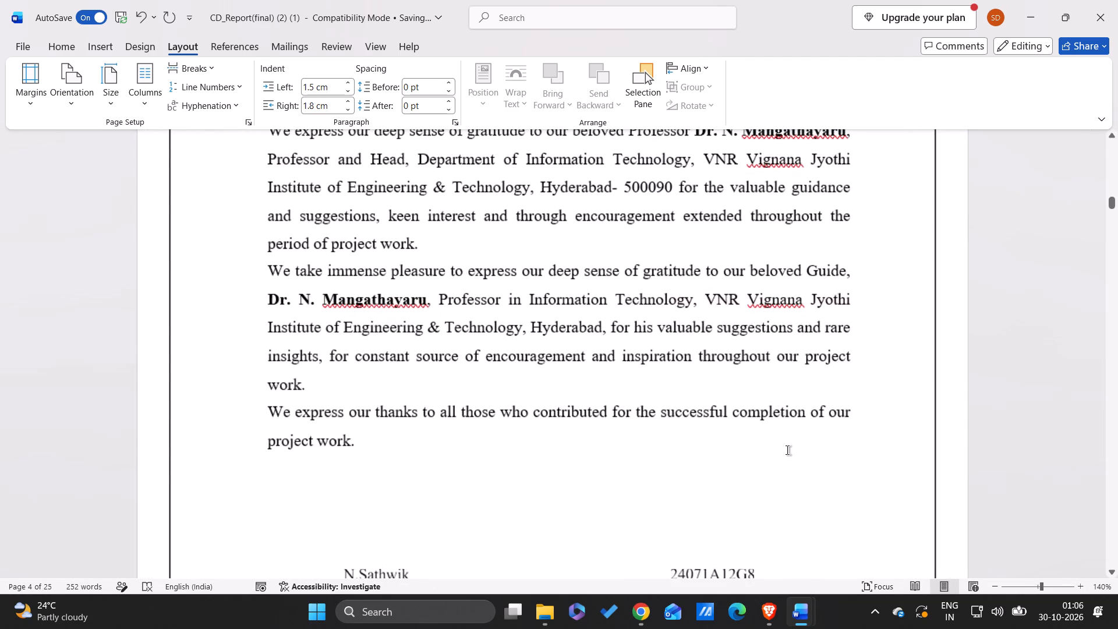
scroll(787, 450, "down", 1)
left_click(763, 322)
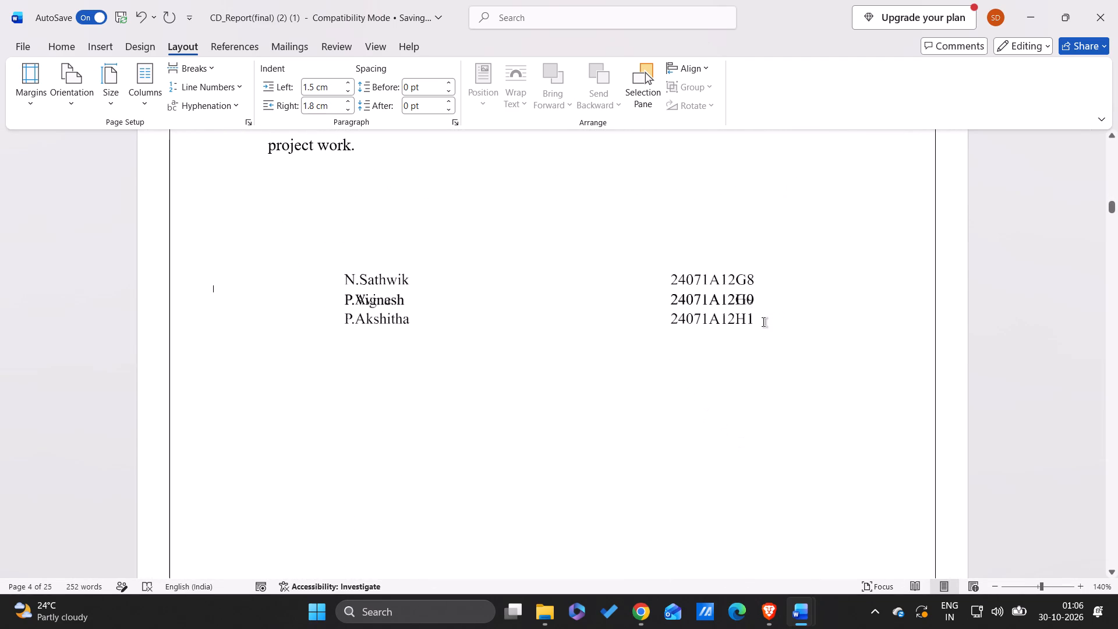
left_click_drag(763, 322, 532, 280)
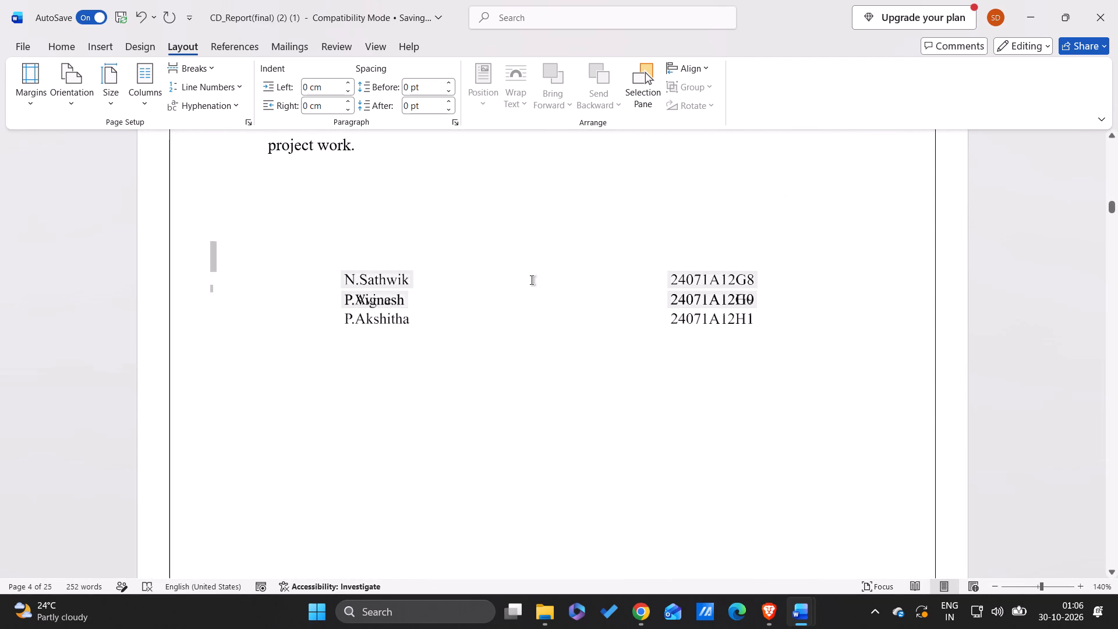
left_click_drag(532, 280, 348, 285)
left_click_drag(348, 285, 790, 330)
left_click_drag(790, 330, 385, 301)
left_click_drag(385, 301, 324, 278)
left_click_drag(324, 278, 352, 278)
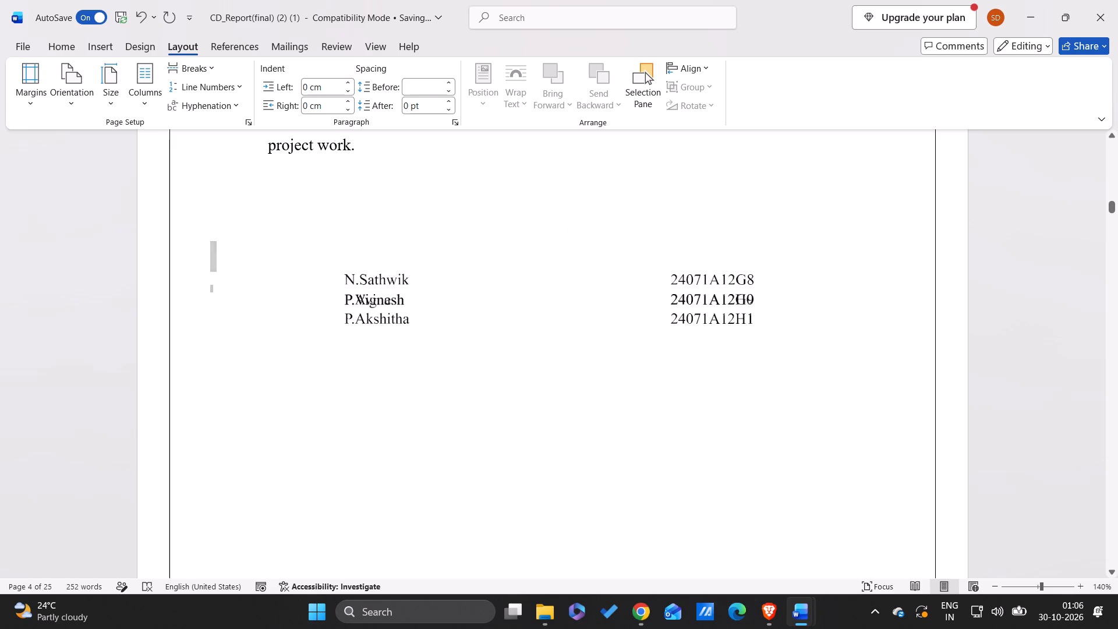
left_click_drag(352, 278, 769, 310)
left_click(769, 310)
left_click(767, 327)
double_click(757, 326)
Delete the bottom roll number object in the student list below the acknowledgement text.
left_click(733, 319)
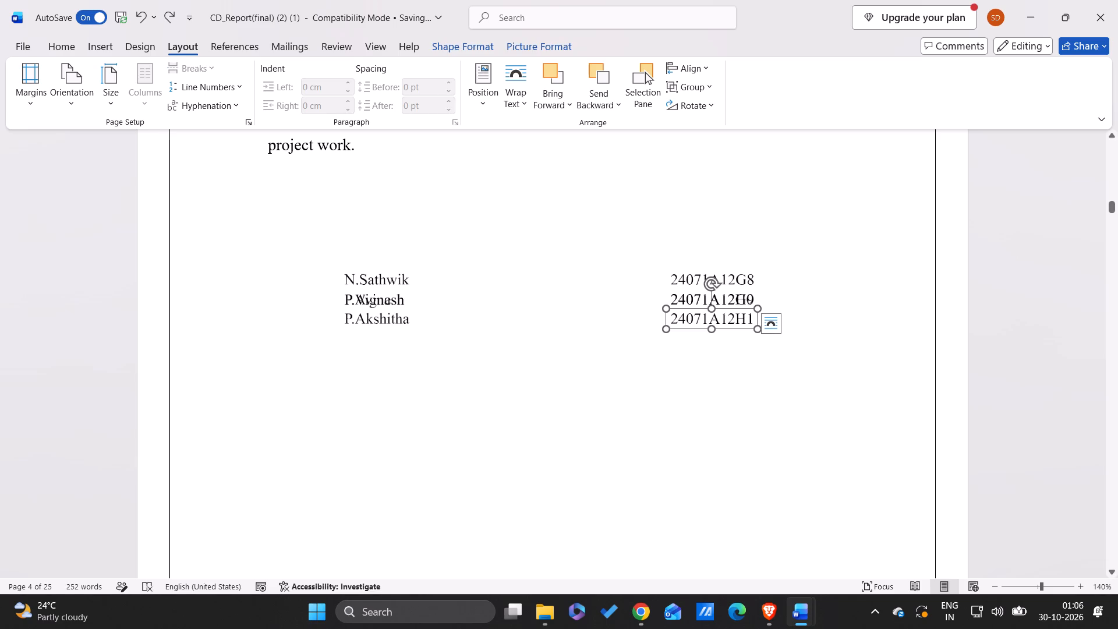
key("Delete")
key("Up")
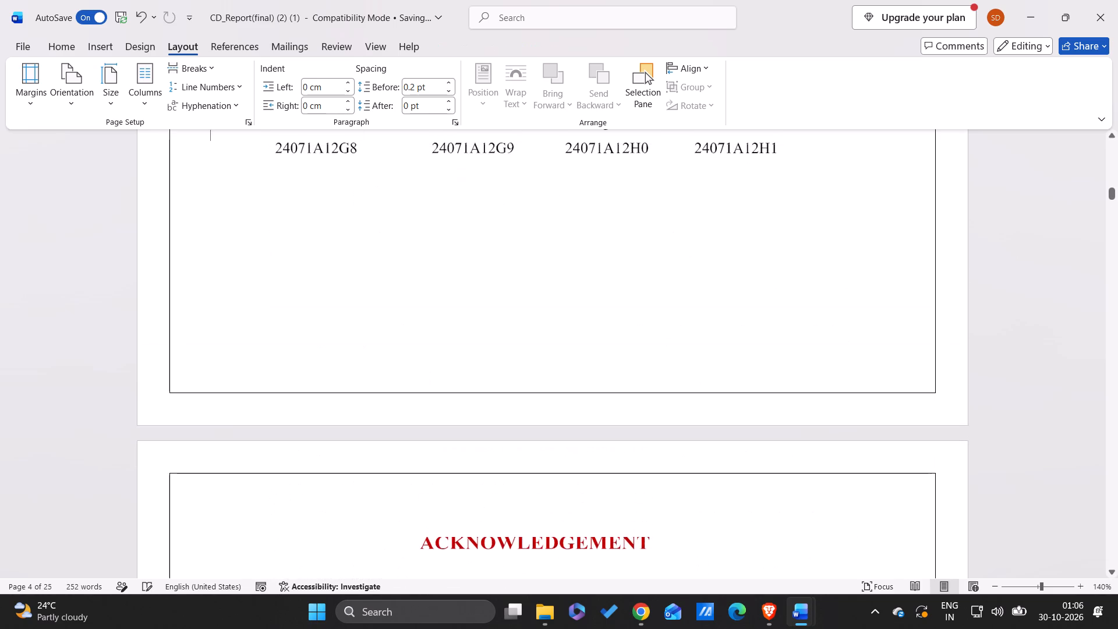
Delete all the student name objects, including the overlapping ones, below the acknowledgement text.
scroll(733, 319, "down", 2)
scroll(733, 319, "up", 1)
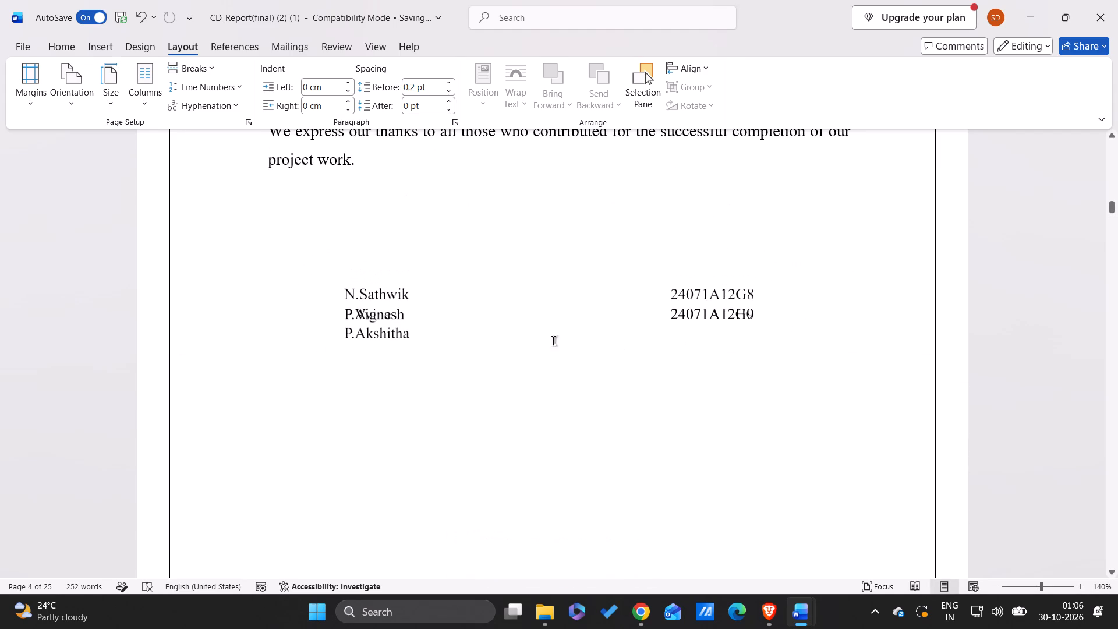
left_click(384, 304)
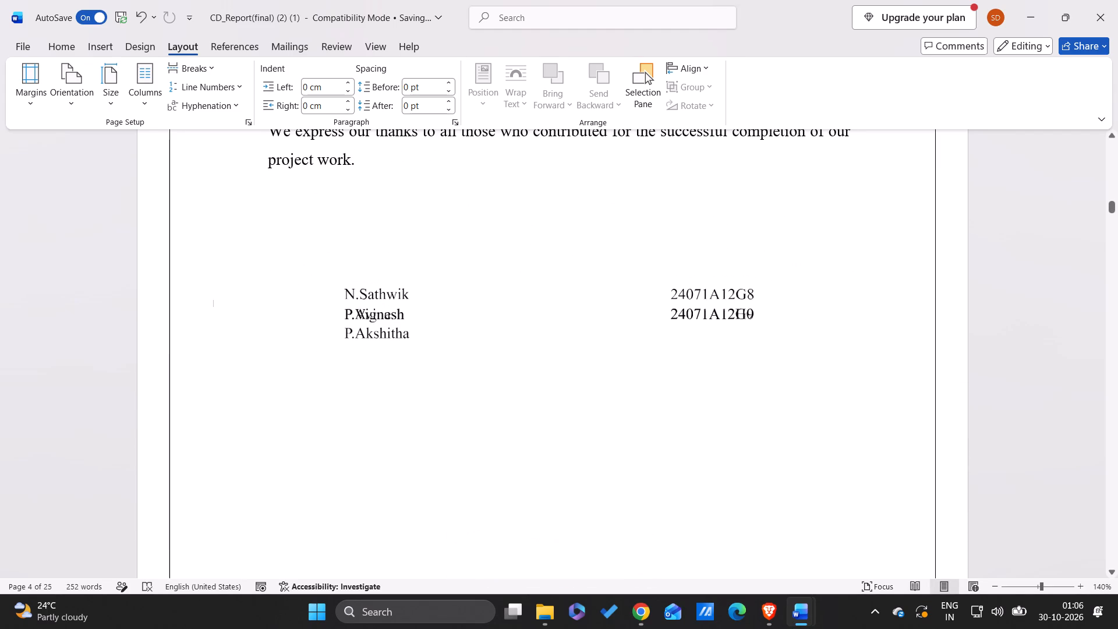
left_click(383, 299)
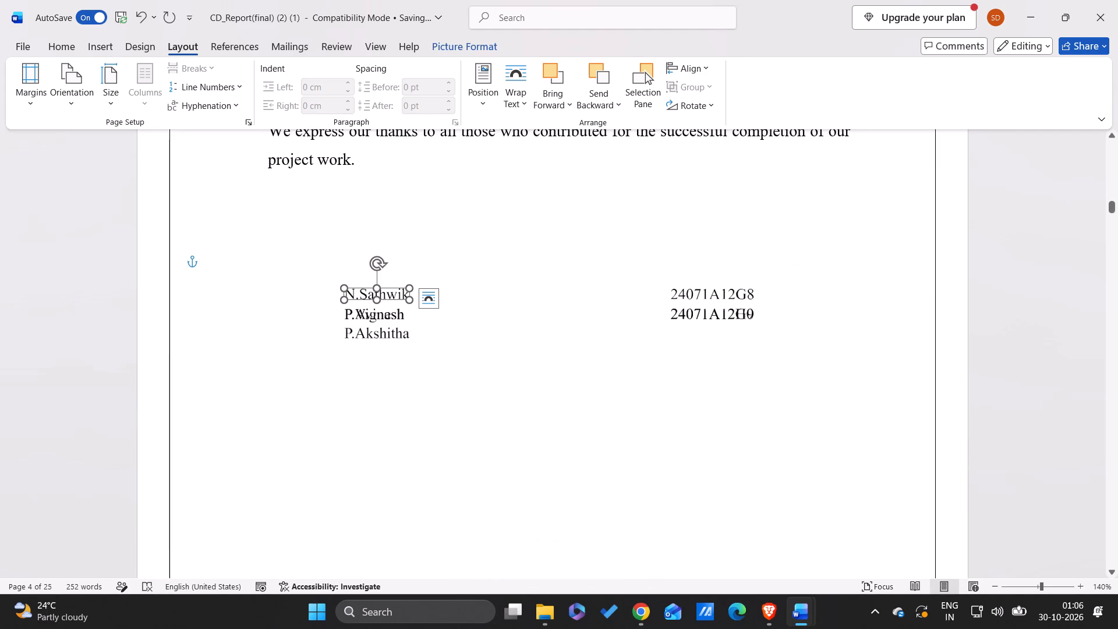
key("Delete")
left_click(388, 320)
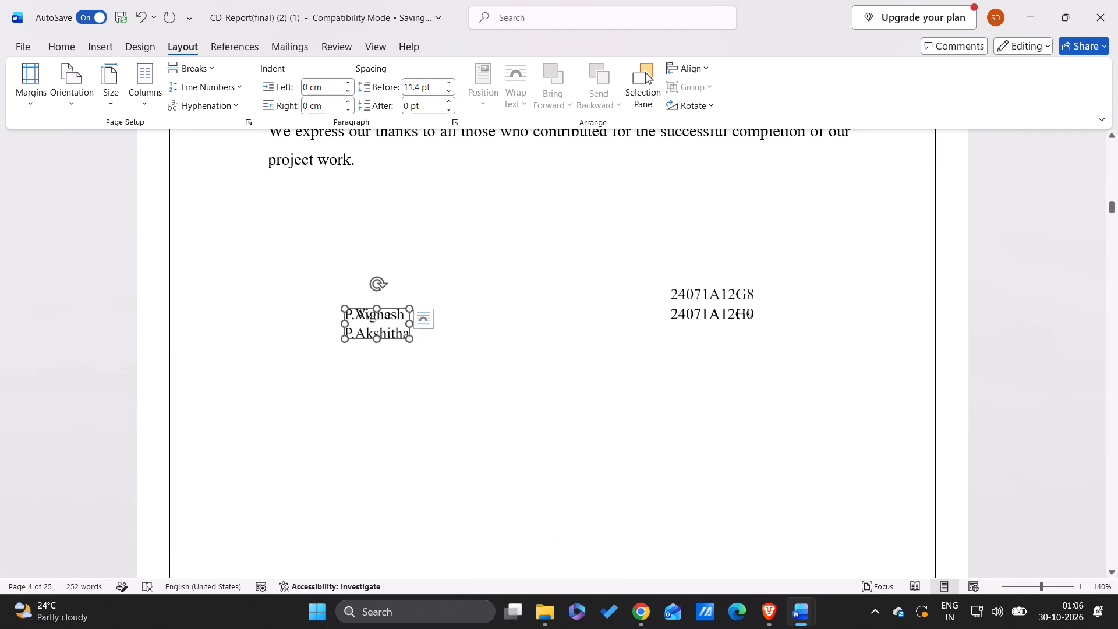
key("Delete")
scroll(388, 320, "down", 1)
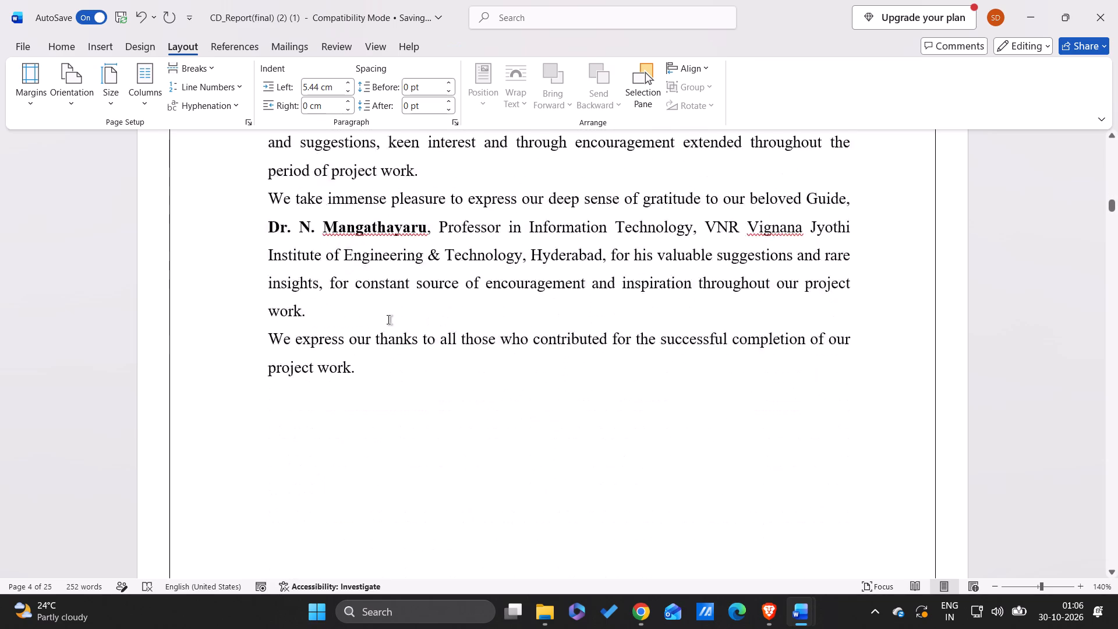
scroll(388, 320, "down", 1)
left_click(385, 253)
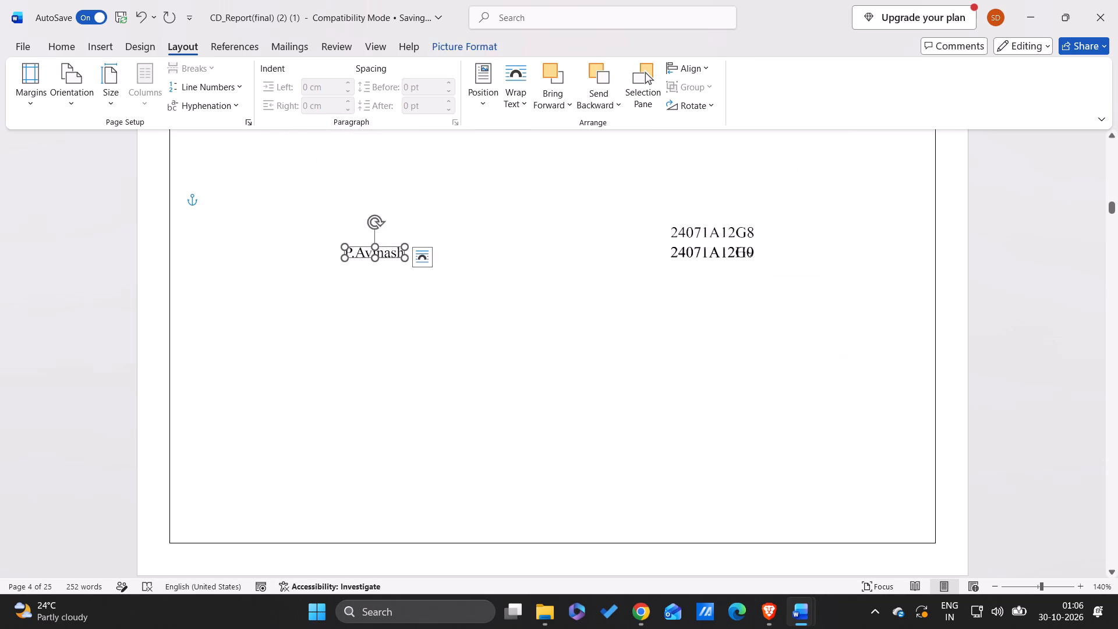
key("Delete")
Delete all the remaining roll number objects, including the overlapping ones, below the acknowledgement text.
left_click(706, 236)
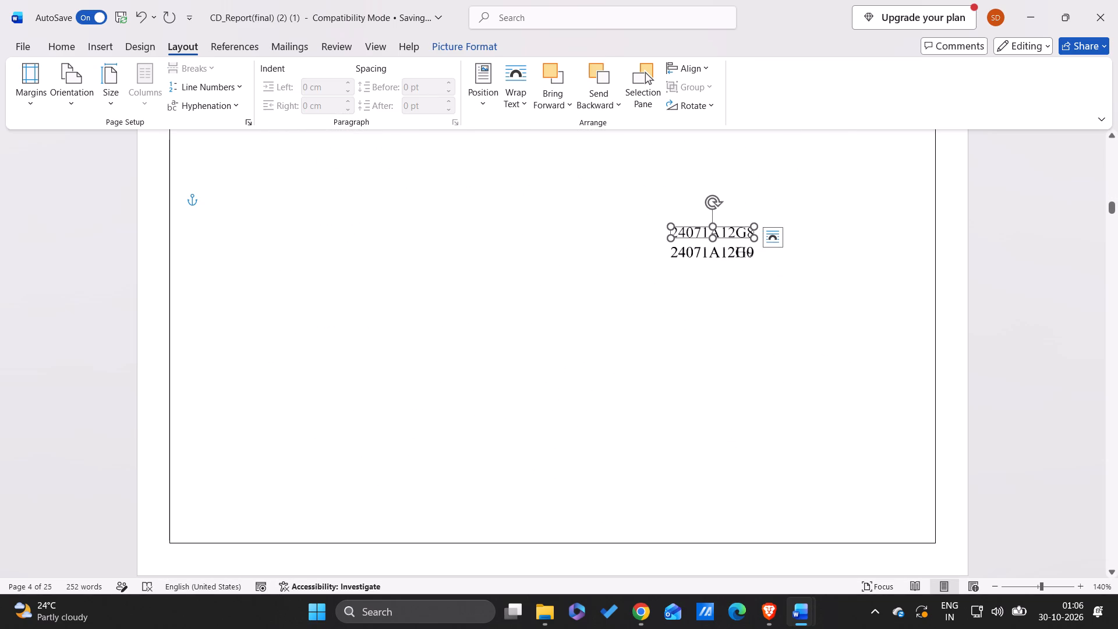
key("Delete")
left_click(717, 252)
key("Delete")
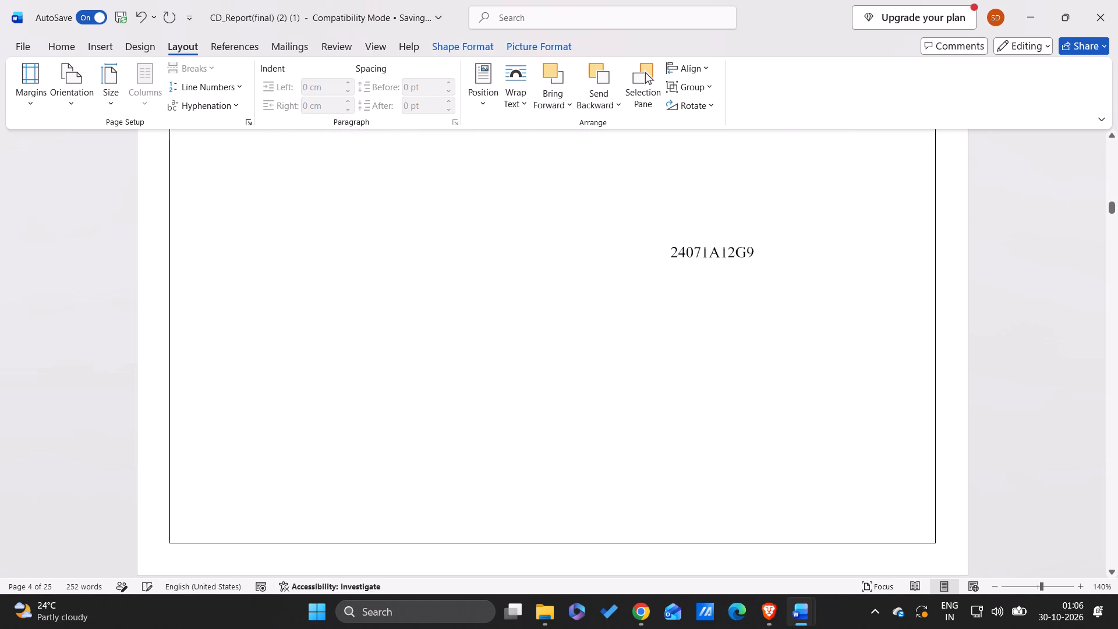
key("BackSpace")
left_click(717, 252)
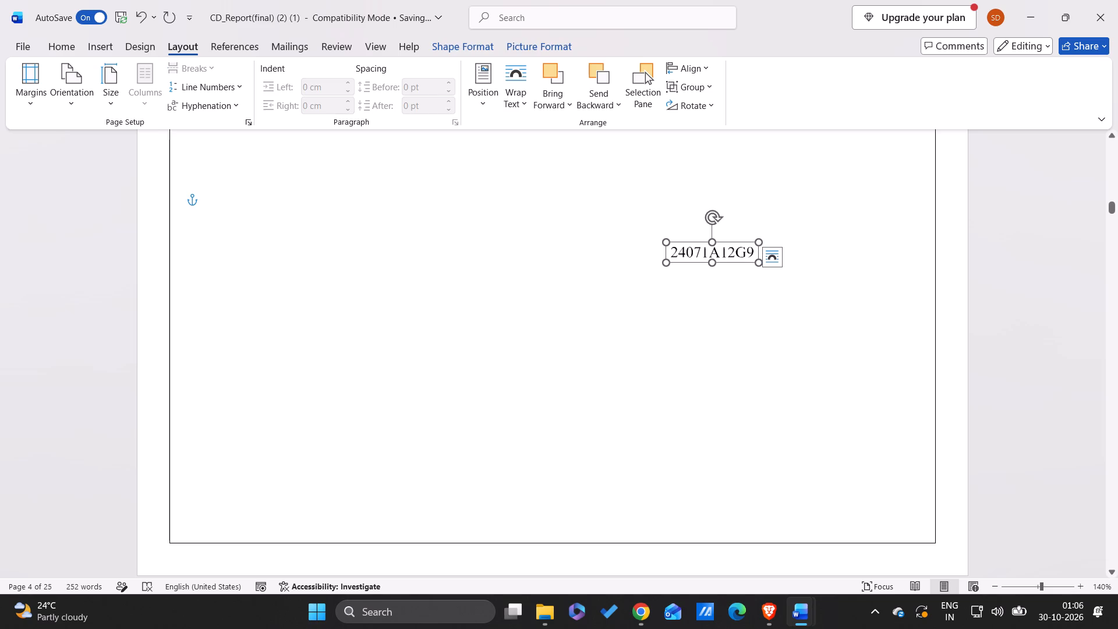
key("Delete")
Justify the paragraph that holds the ACKNOWLEDGEMENT heading object.
scroll(717, 252, "up", 1)
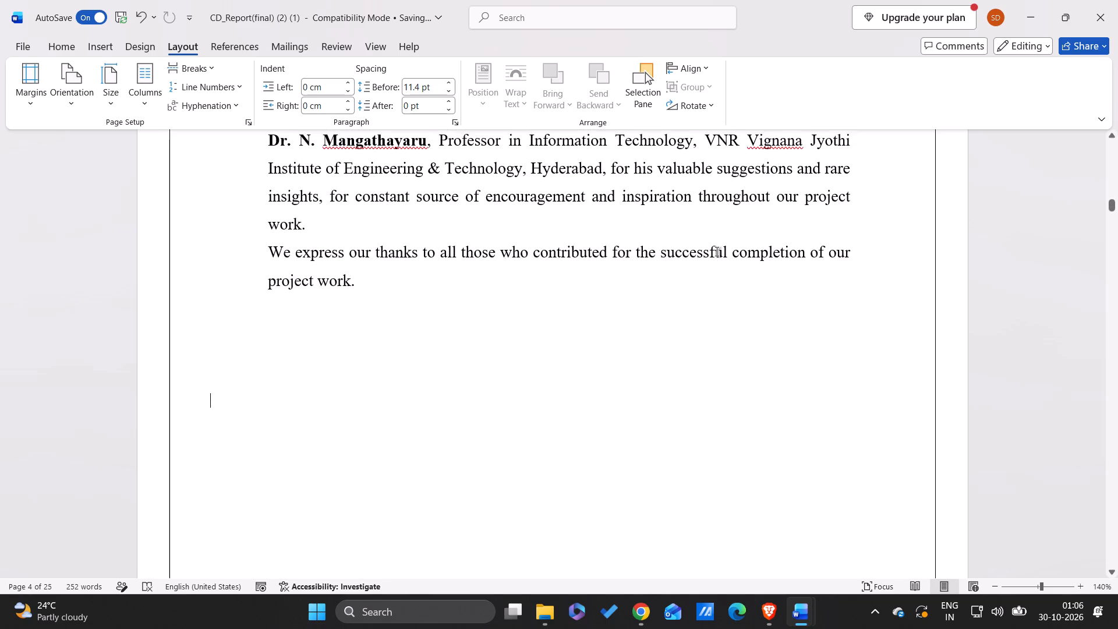
scroll(565, 337, "up", 1)
scroll(565, 337, "down", 3, "ctrl")
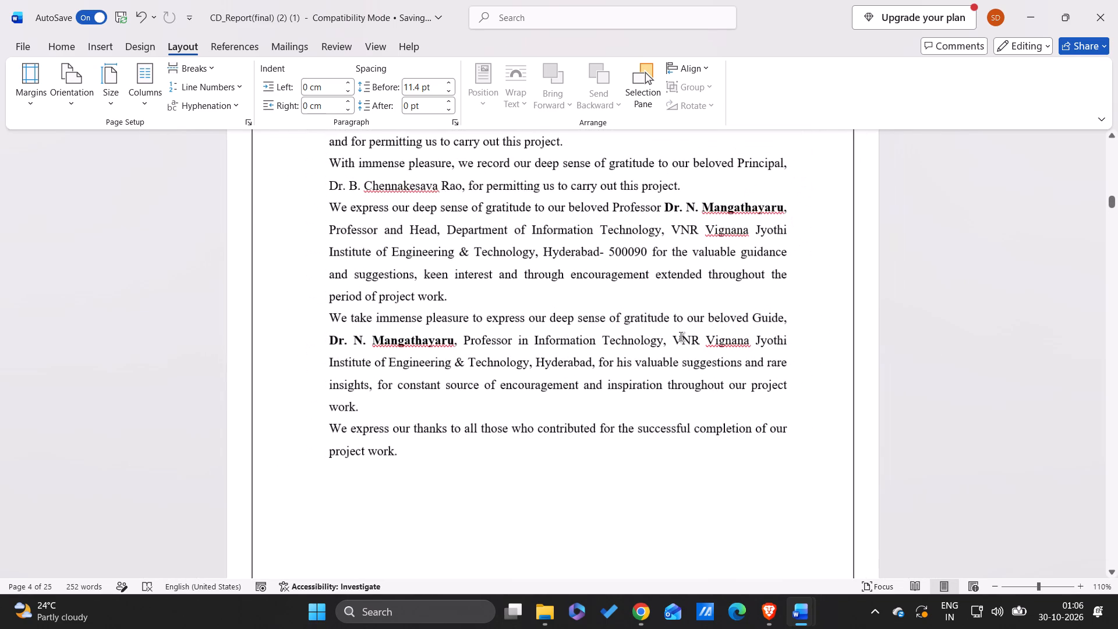
scroll(705, 362, "down", 2, "ctrl")
scroll(705, 362, "up", 2)
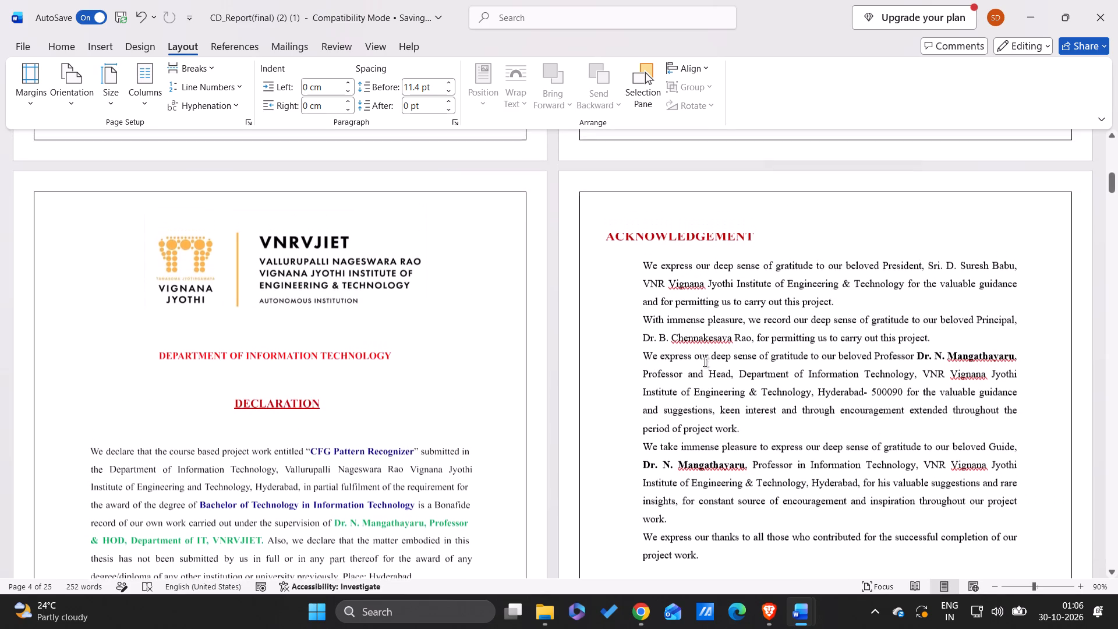
left_click(602, 237)
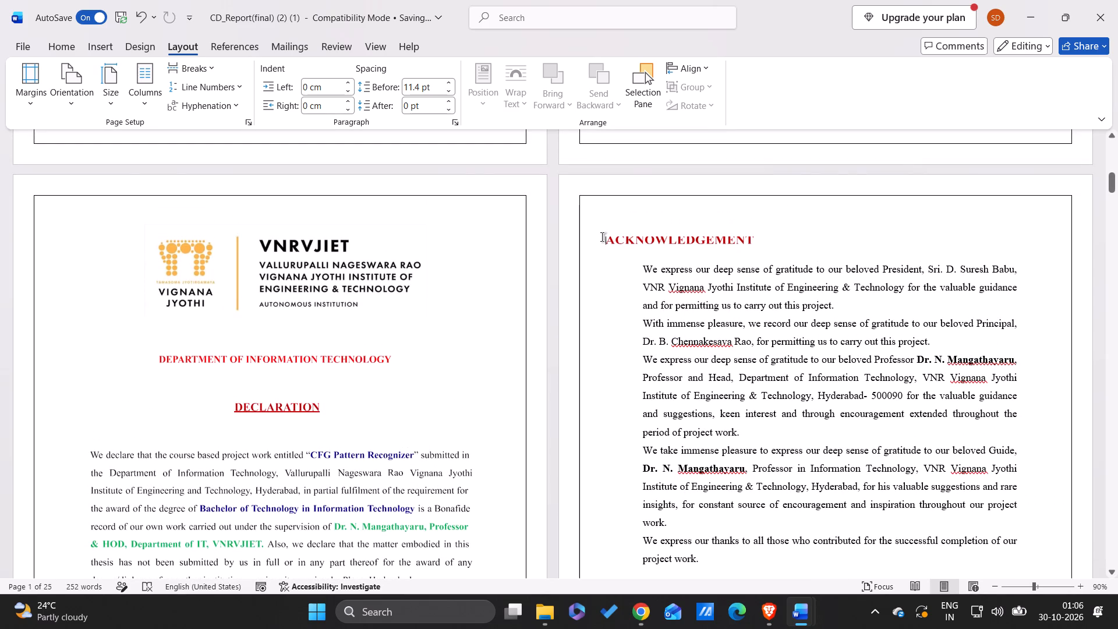
left_click_drag(611, 241, 671, 239)
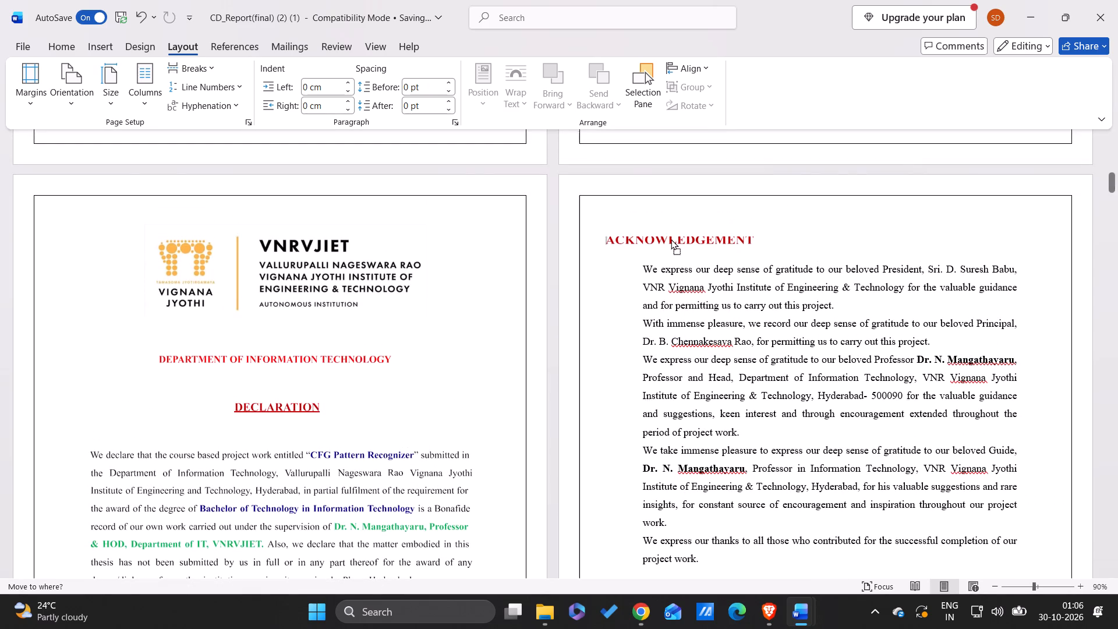
left_click_drag(671, 239, 672, 239)
left_click(672, 239)
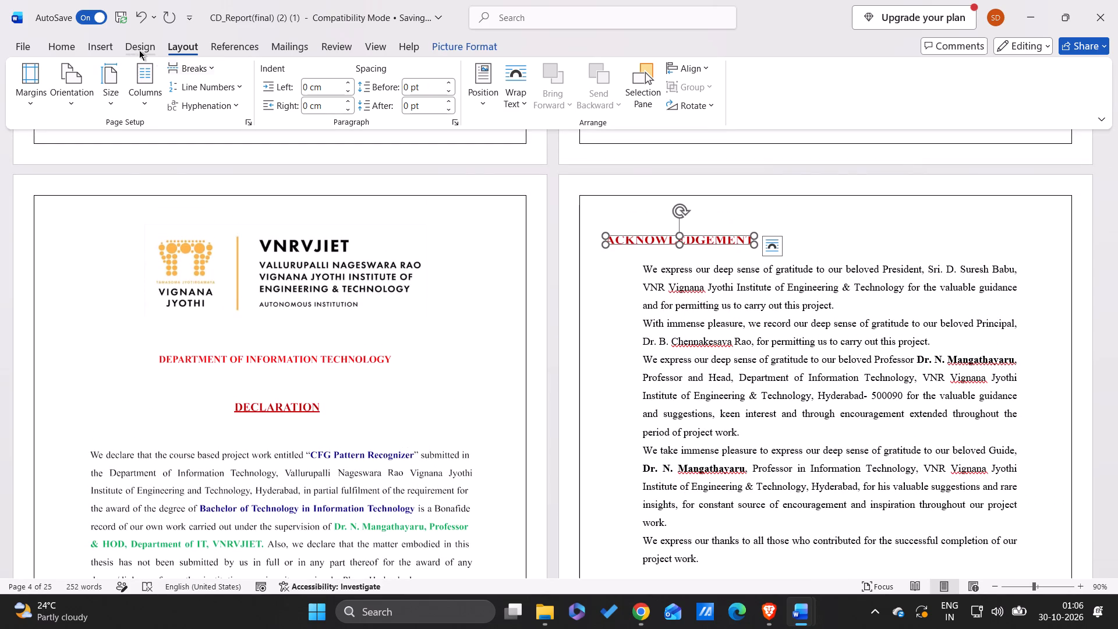
left_click(93, 42)
left_click(59, 41)
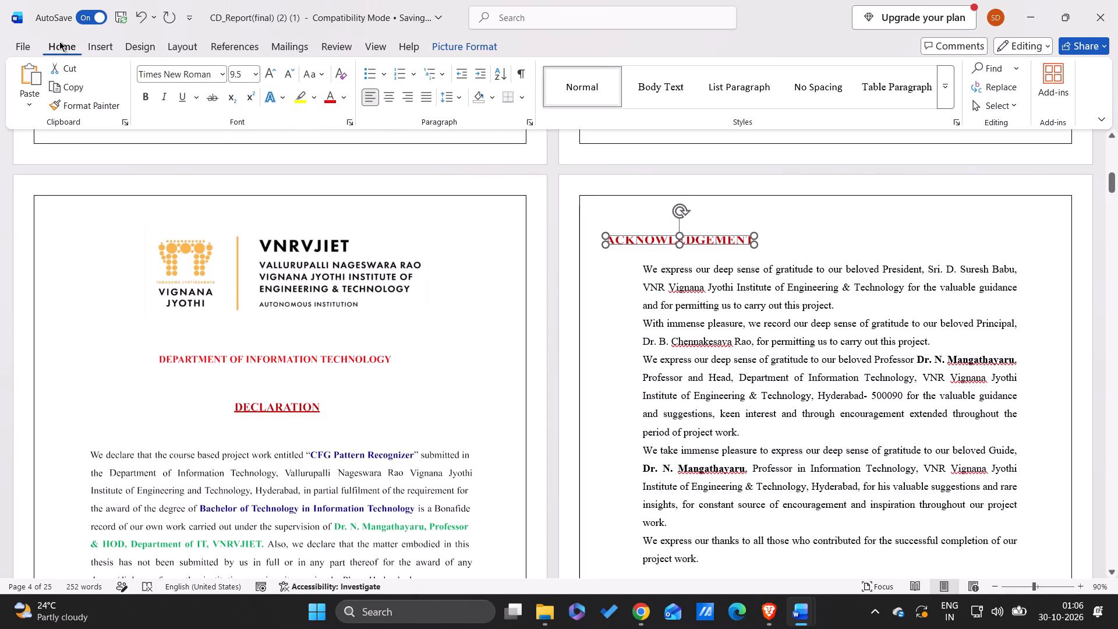
left_click(428, 96)
Shift the ACKNOWLEDGEMENT heading to the middle of the page by inserting six tabs before it.
left_click(597, 241)
key("Tab")
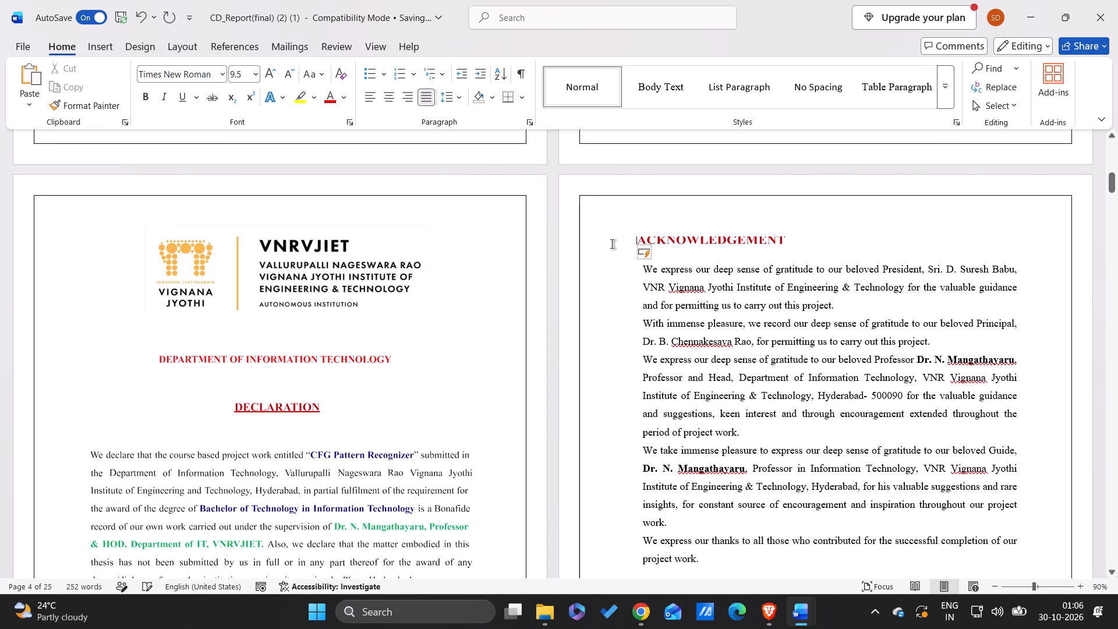
key("Tab")
key("Tab")
key("Tab")
key("Tab")
key("Tab")
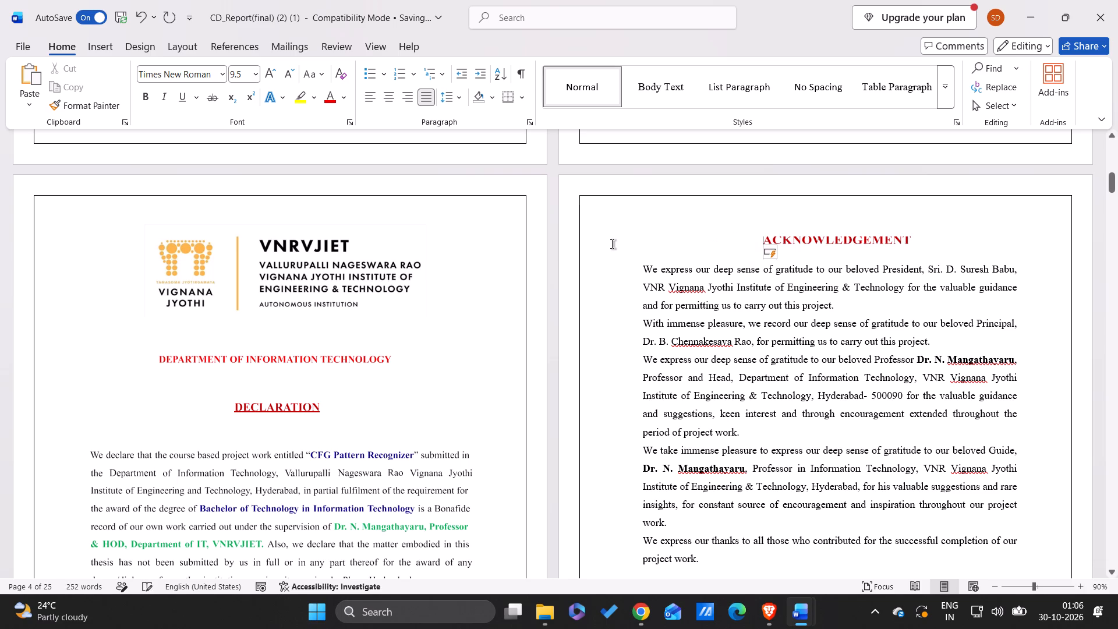
Add two blank lines between the ACKNOWLEDGEMENT heading and the first body paragraph.
left_click(755, 339)
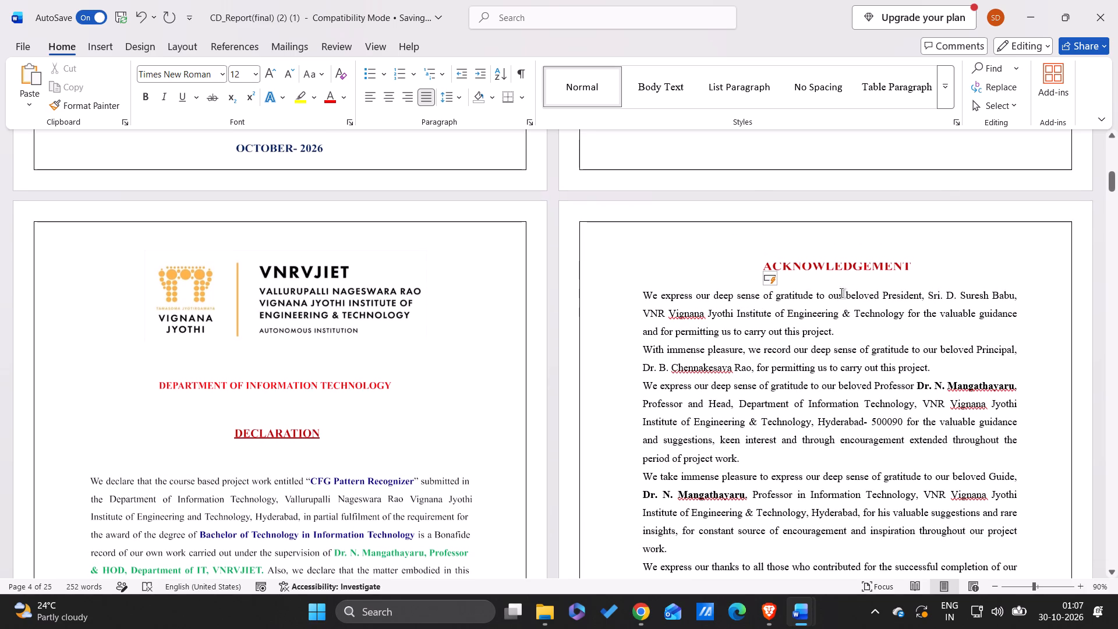
left_click(929, 268)
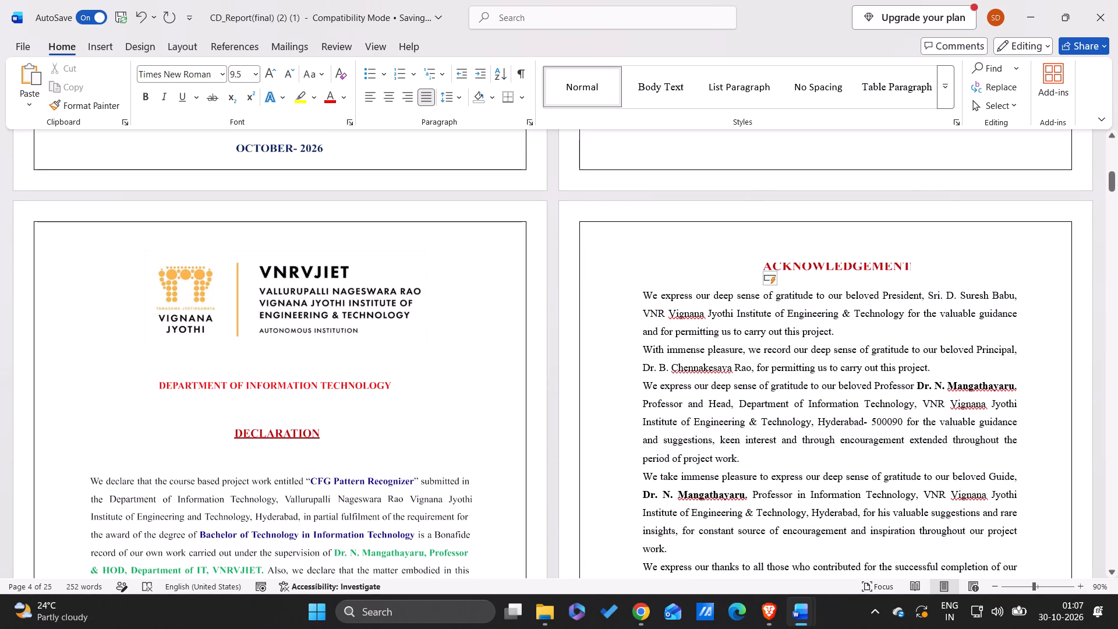
left_click(766, 265)
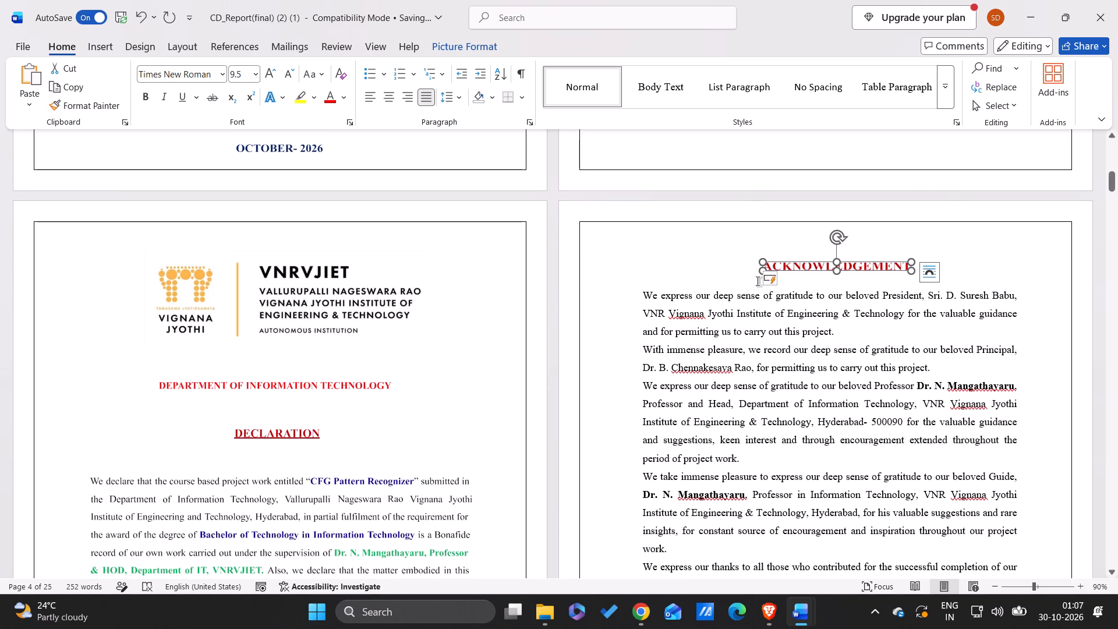
scroll(781, 378, "down", 1)
scroll(780, 484, "up", 1)
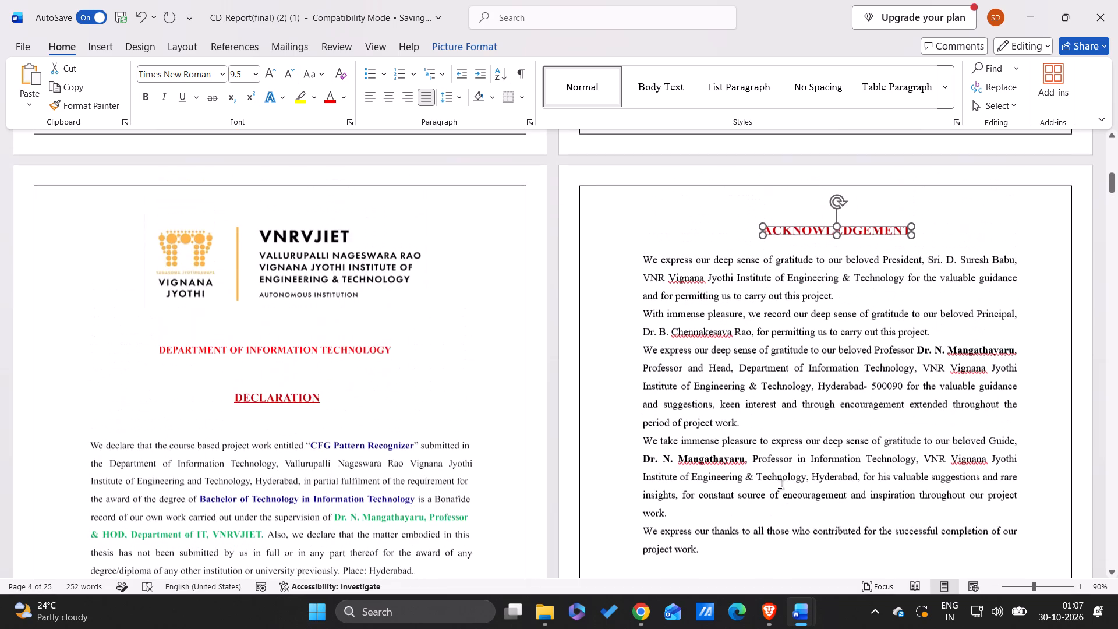
scroll(780, 484, "up", 1)
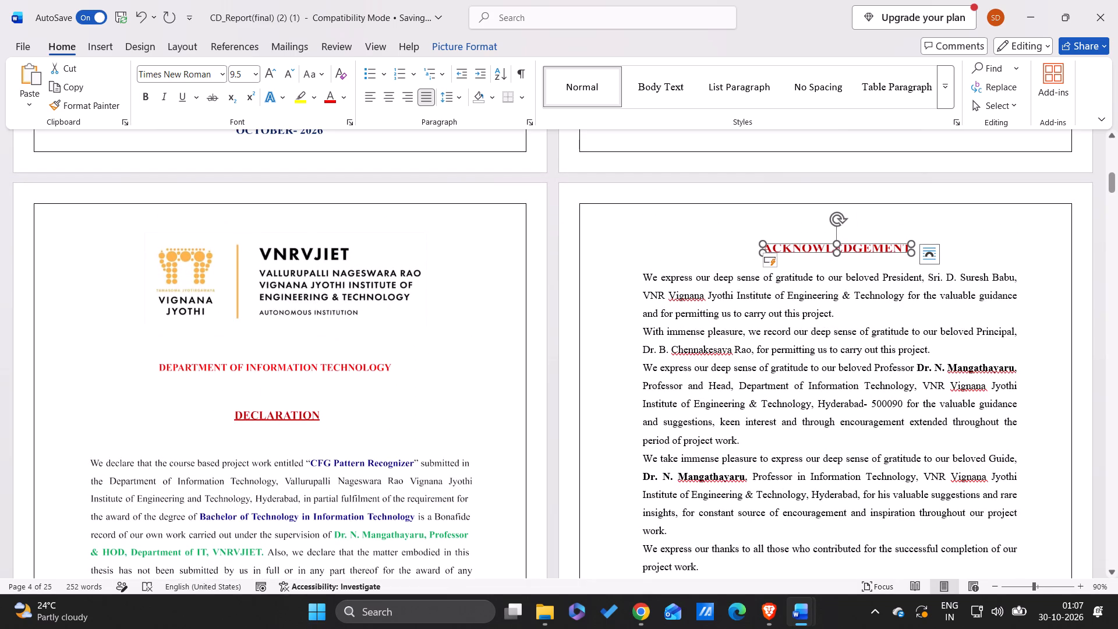
left_click(984, 250)
key("Return")
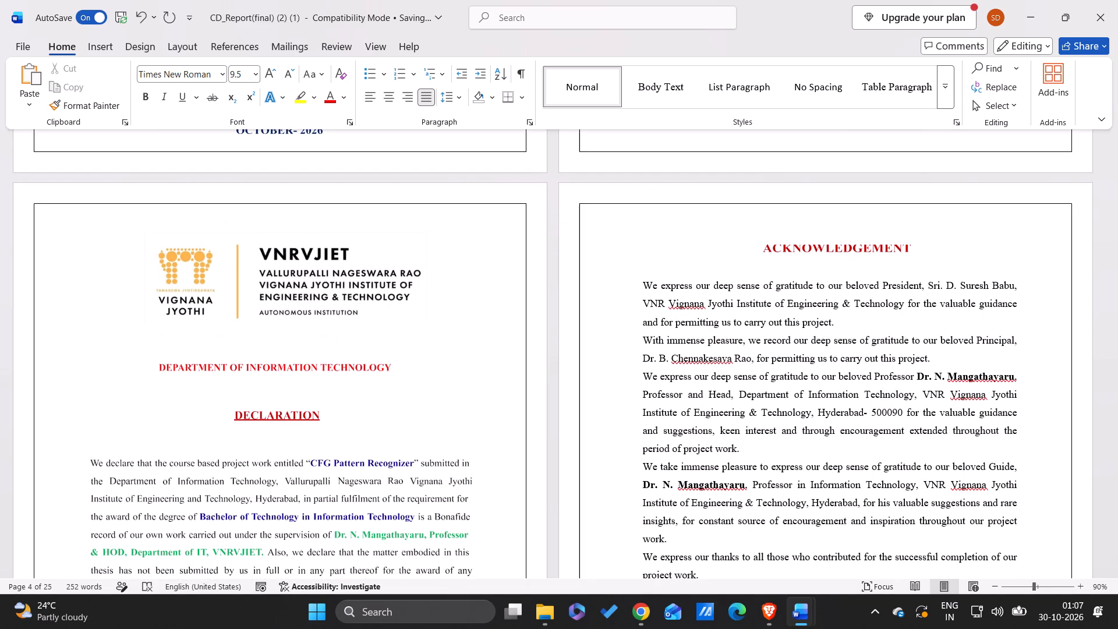
key("Return")
Place the cursor below the acknowledgement text, and switch to the CD_REPORT (1) document's student name and roll number list.
scroll(854, 346, "down", 1)
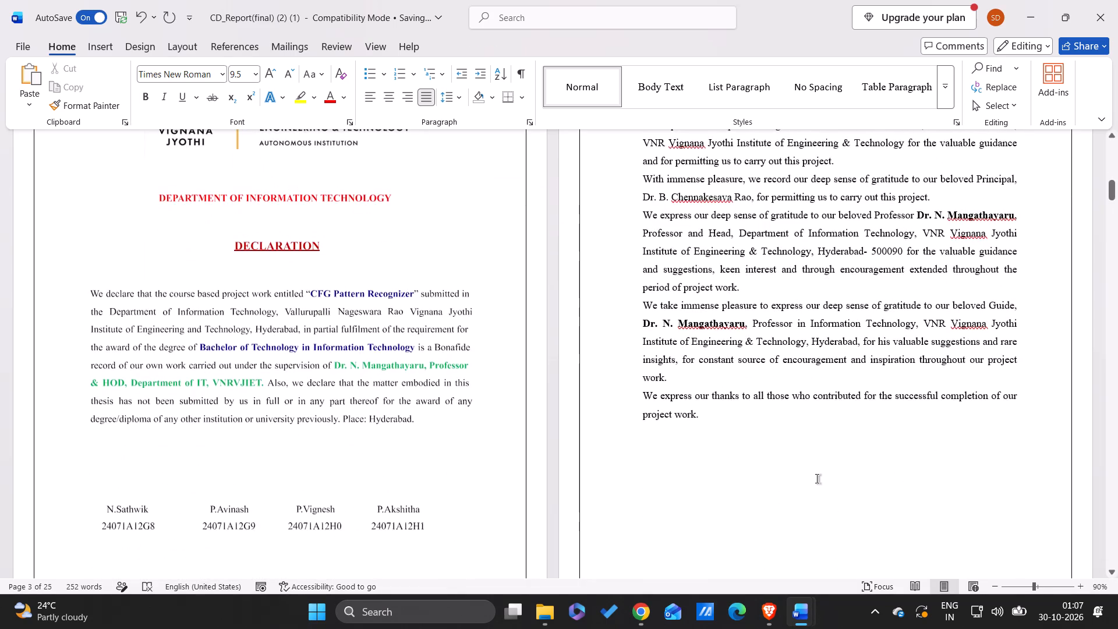
scroll(749, 489, "down", 1)
left_click(720, 464)
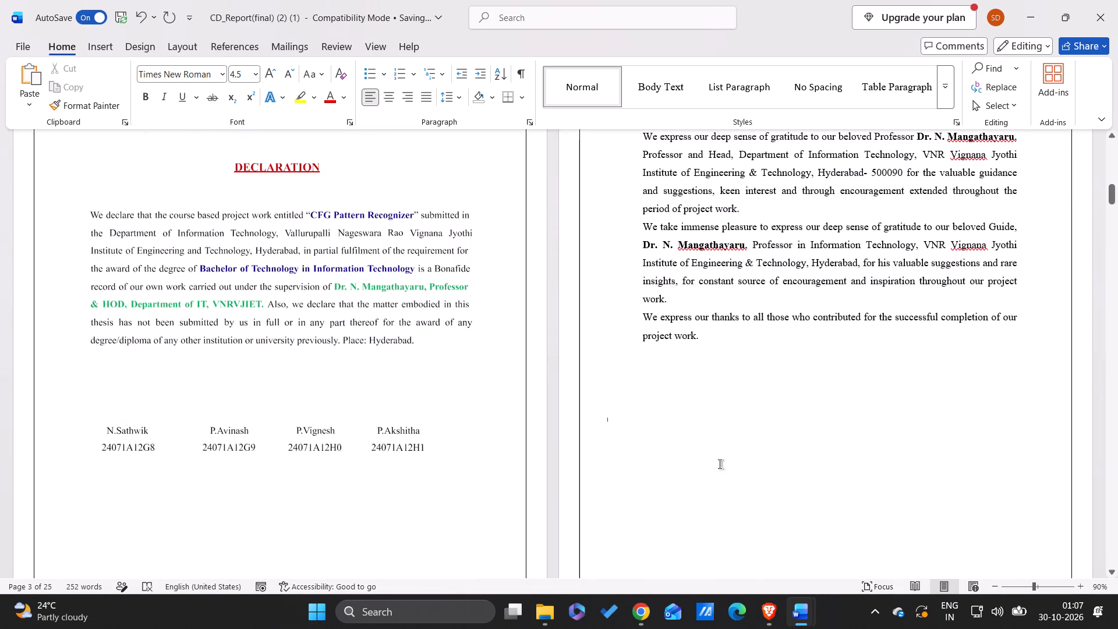
key("alt+Tab")
scroll(621, 395, "down", 2)
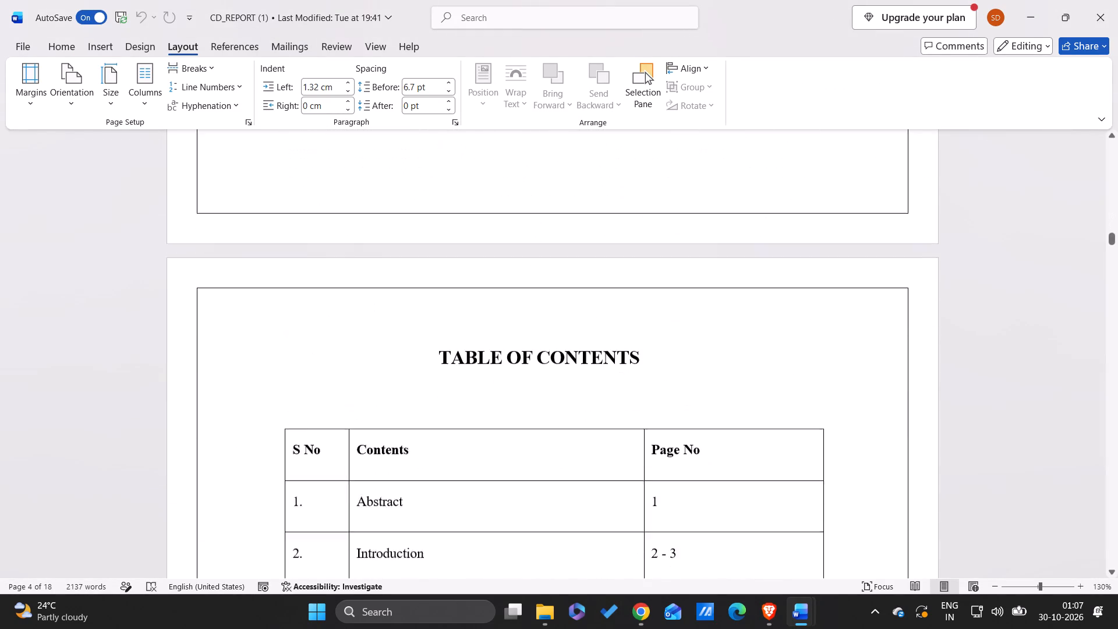
scroll(621, 395, "down", 1)
scroll(620, 400, "up", 2)
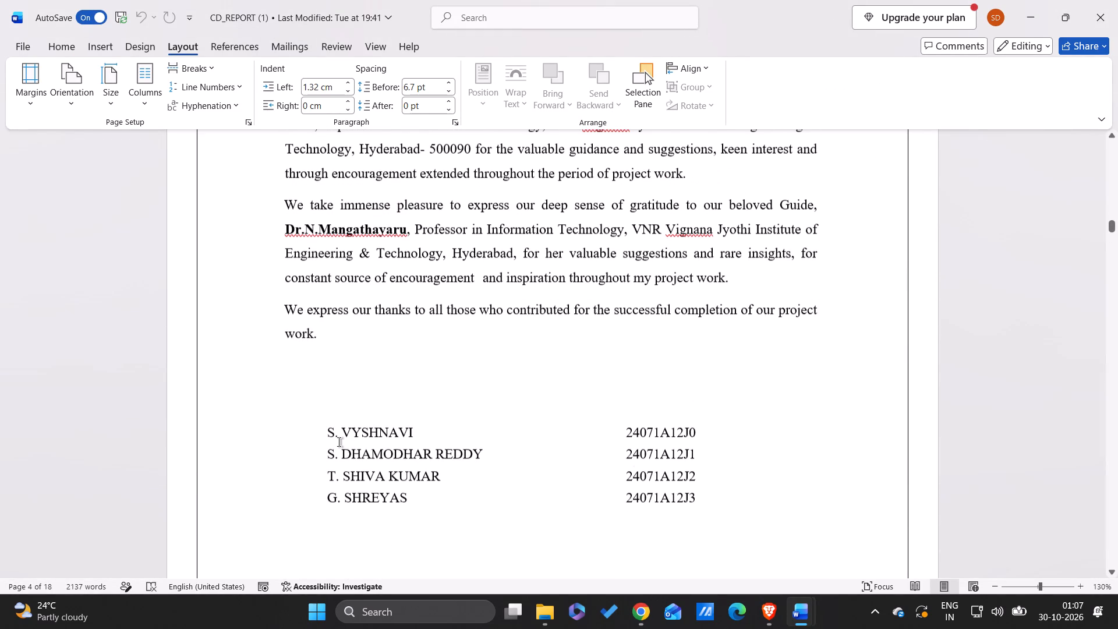